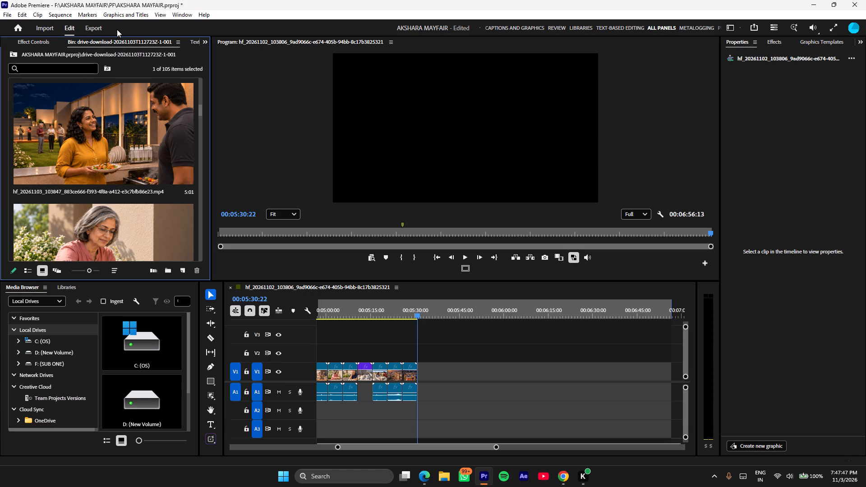
Shrink the bin's clip thumbnails and browse the footage for the next shot.
click(82, 271)
scroll(86, 202, down, 2)
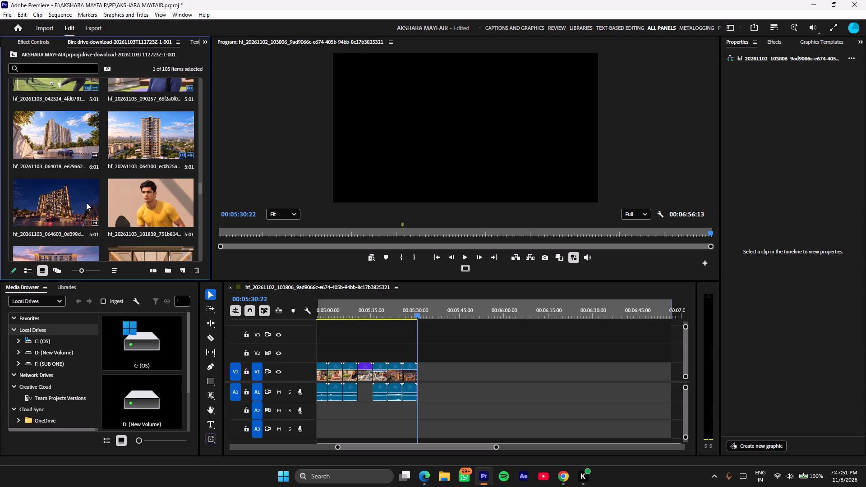
scroll(88, 195, down, 4)
scroll(93, 180, up, 1)
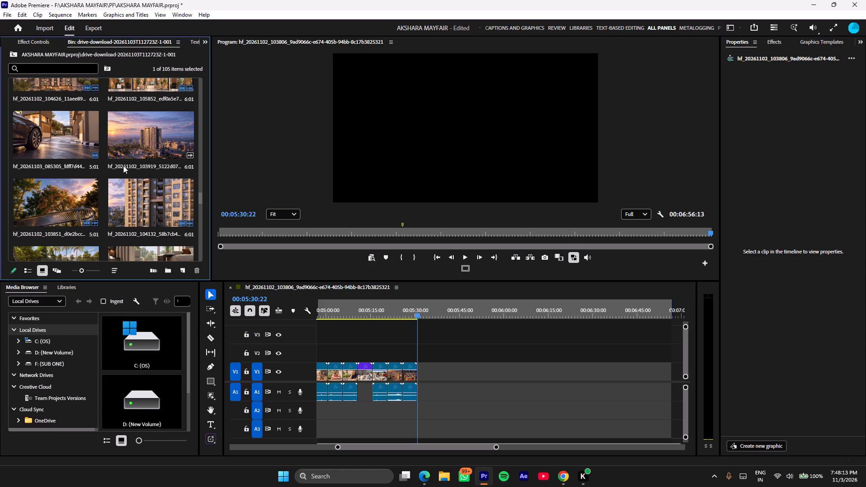
scroll(123, 165, down, 3)
click(124, 191)
key(grave)
key(grave)
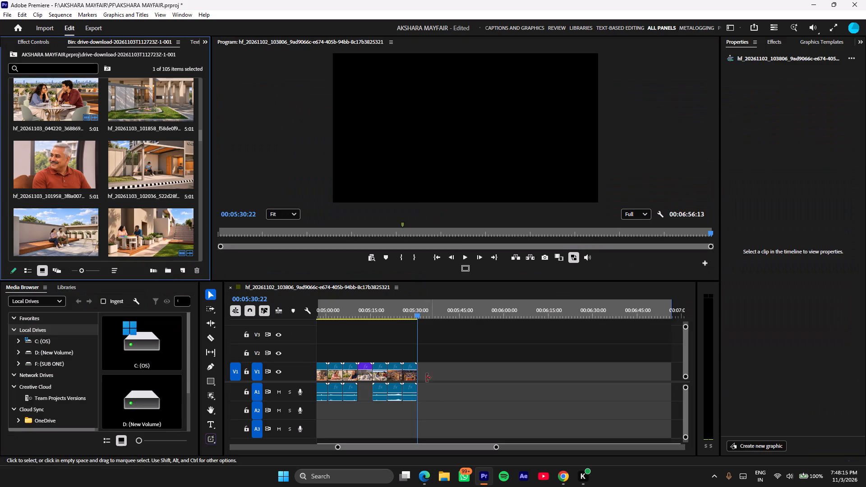
Compare the last rooftop clip on the timeline with the Canva storyboard in Edge, and advance the storyboard to page 30.
click(405, 313)
click(410, 310)
key(equal)
key(equal)
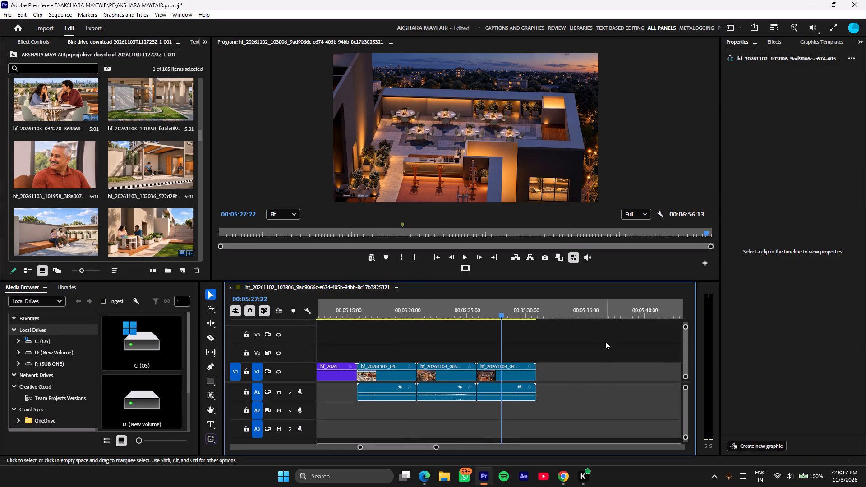
click(434, 486)
click(426, 486)
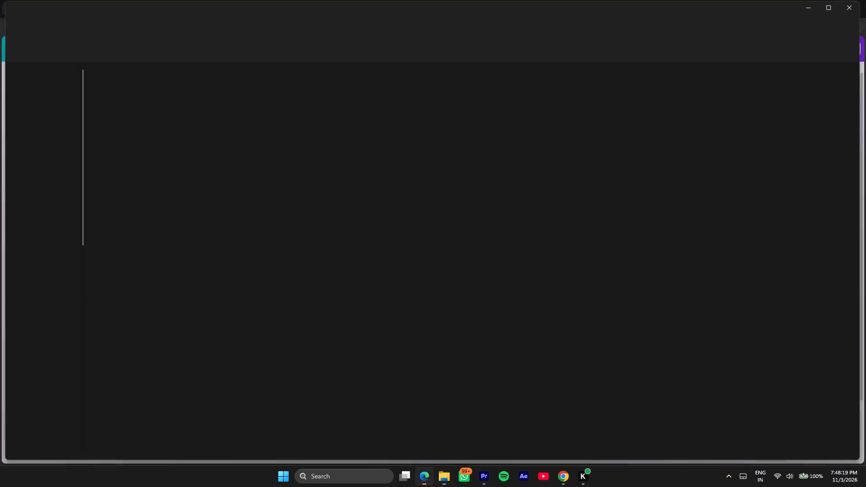
right_click(442, 478)
click(453, 454)
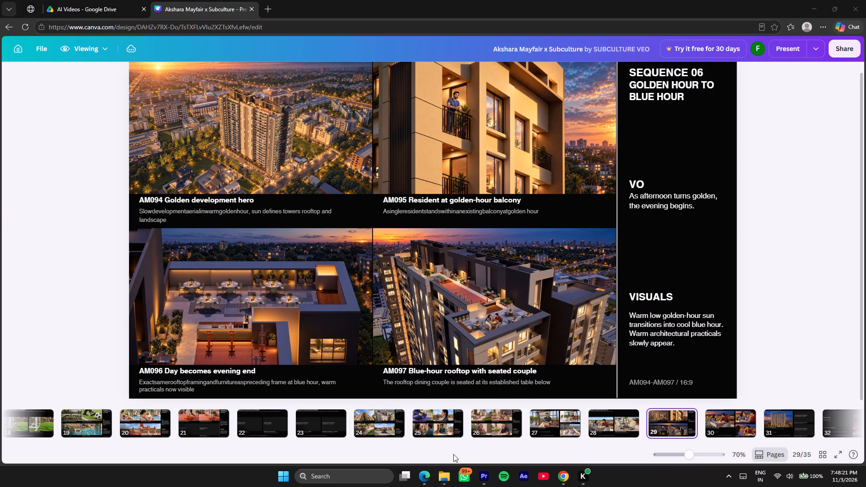
click(491, 479)
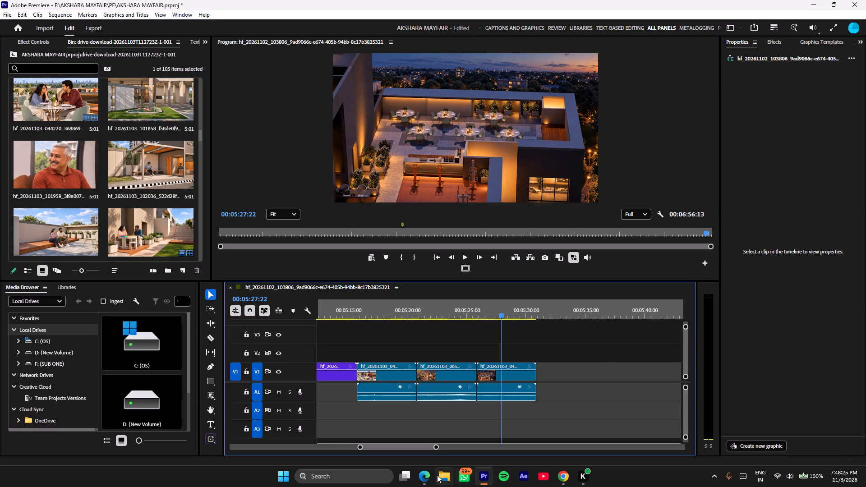
click(427, 475)
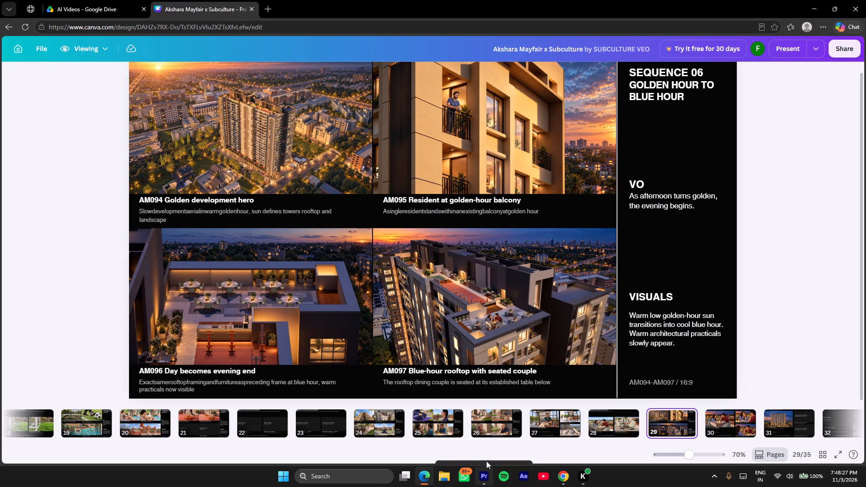
key(Right)
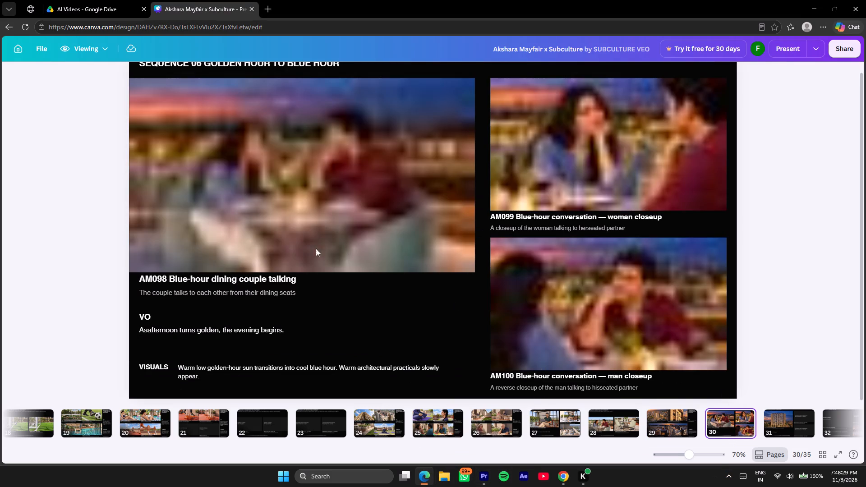
click(489, 482)
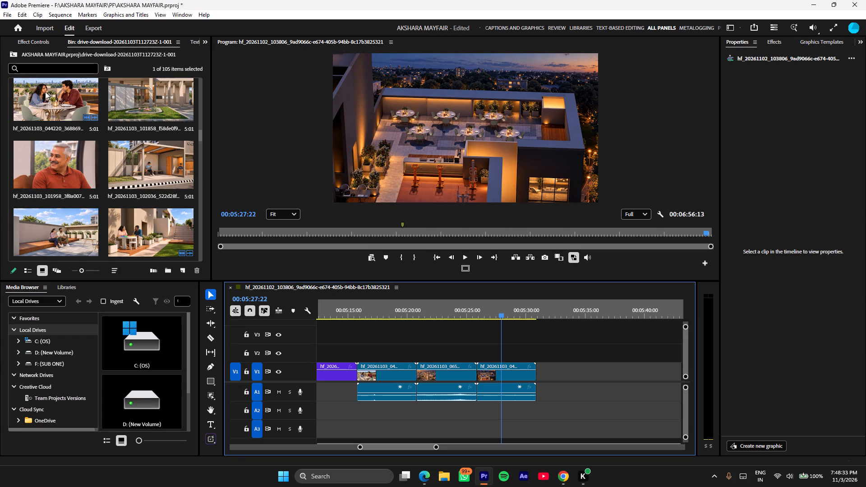
Append the rooftop dining couple clip hf_20261103_044220 to the end of V1 and check it against storyboard shot AM098.
drag(507, 306, 522, 308)
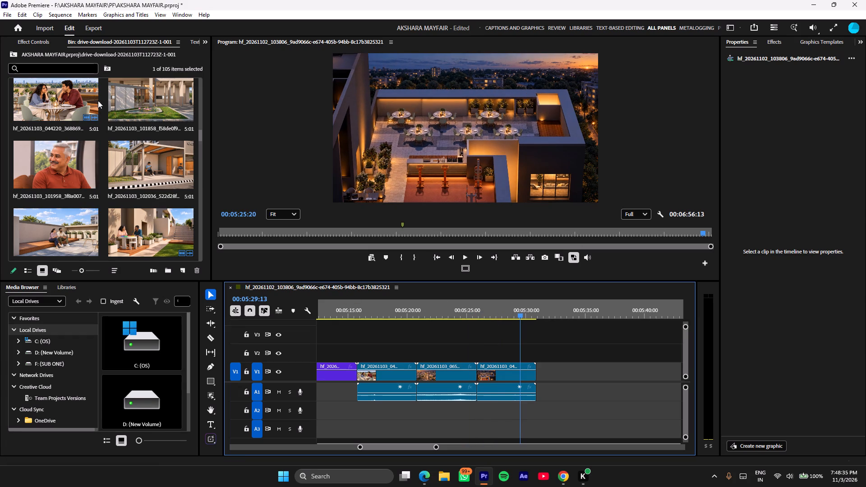
drag(64, 97, 541, 376)
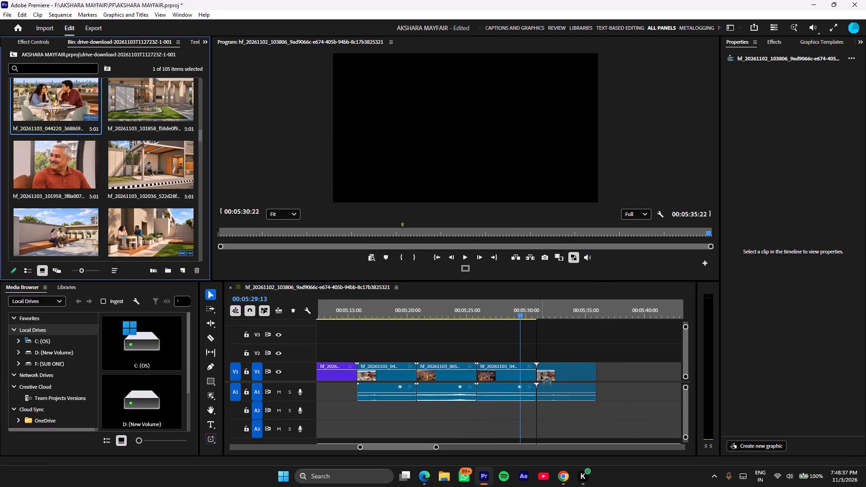
click(571, 316)
click(431, 478)
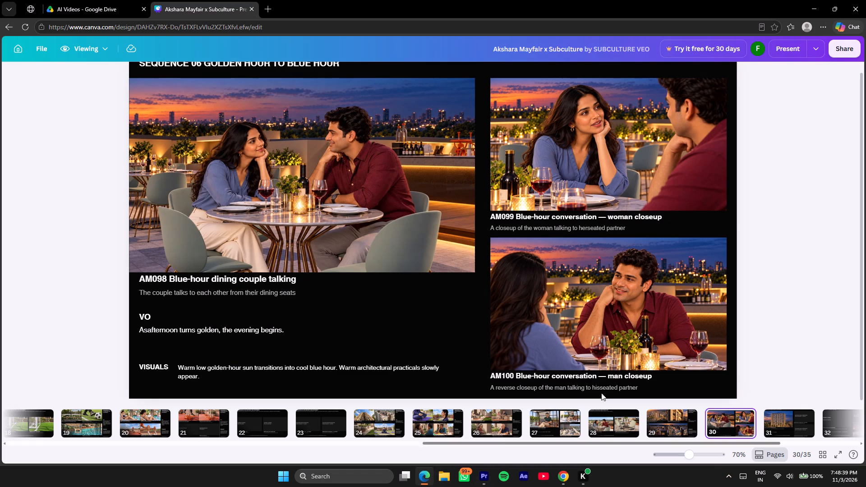
click(489, 479)
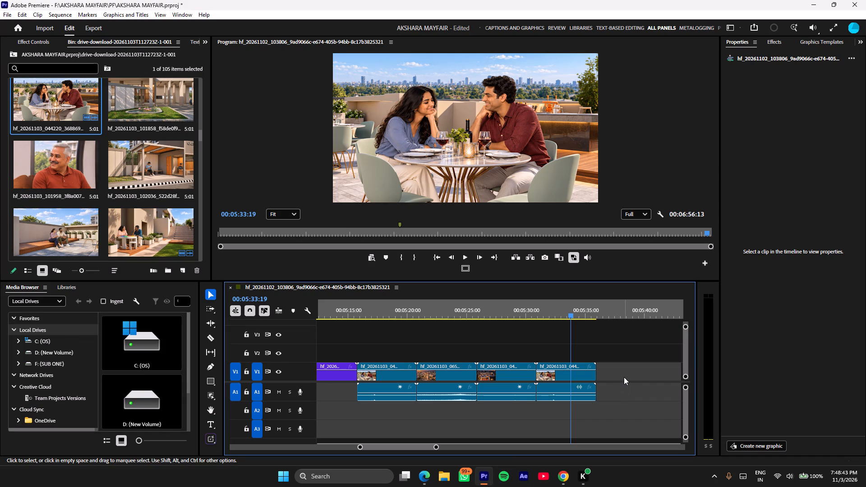
Find the blue-hour woman closeup clip hf_20261103_044312 in the bin and place it directly after the dining couple clip.
key(Down)
click(595, 314)
click(598, 312)
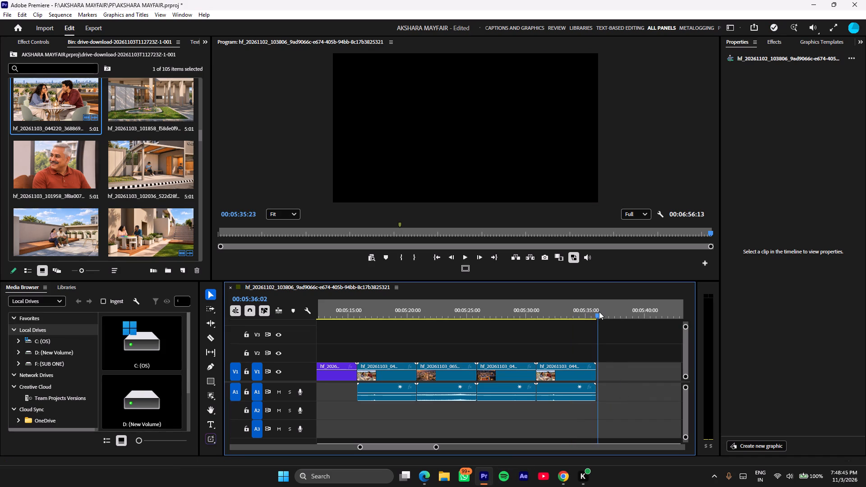
drag(579, 312, 595, 309)
click(127, 208)
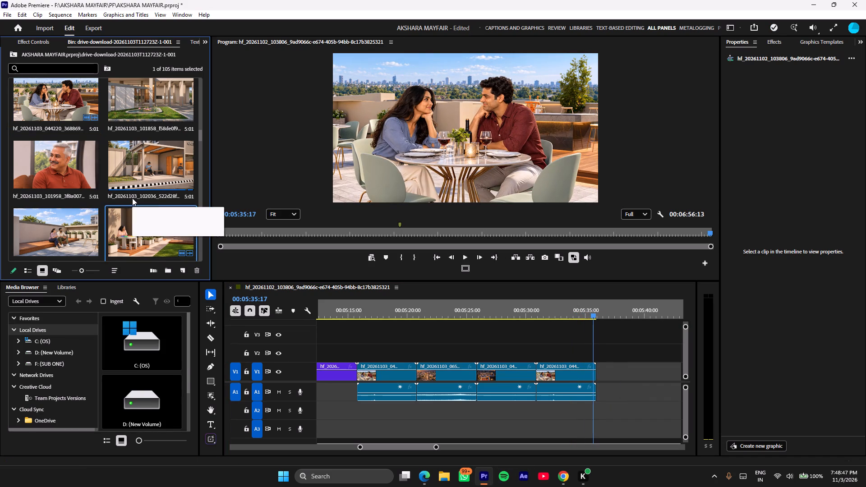
key(grave)
scroll(459, 363, down, 7)
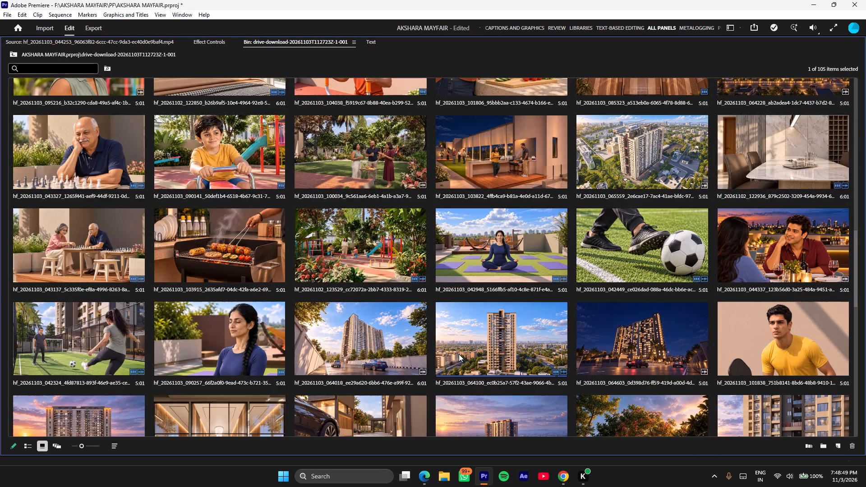
scroll(459, 354, down, 17)
scroll(459, 353, up, 7)
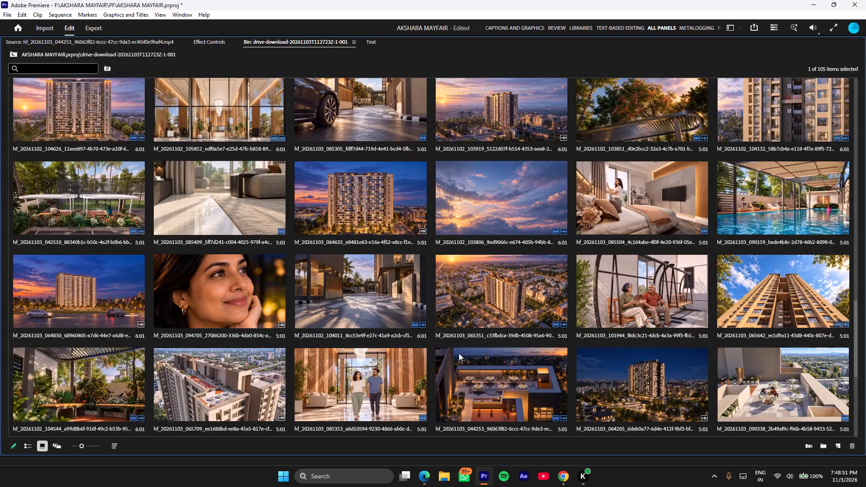
scroll(459, 353, up, 14)
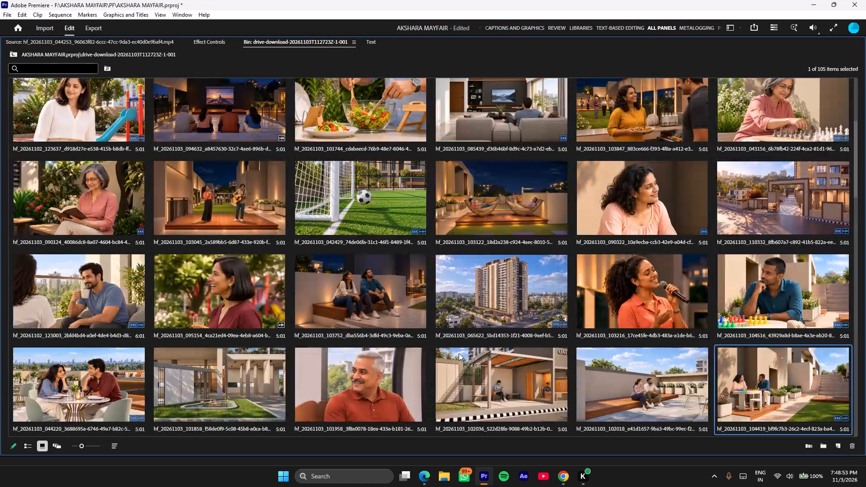
scroll(453, 355, up, 4)
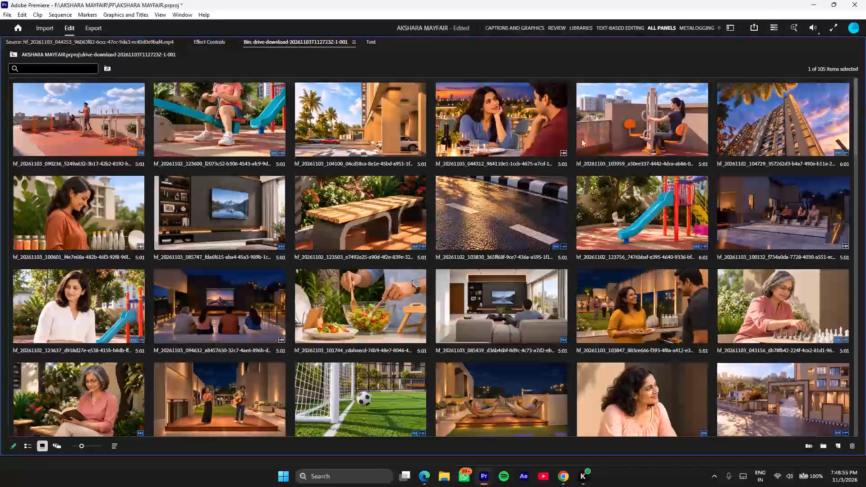
double_click(517, 126)
key(grave)
drag(148, 122, 640, 387)
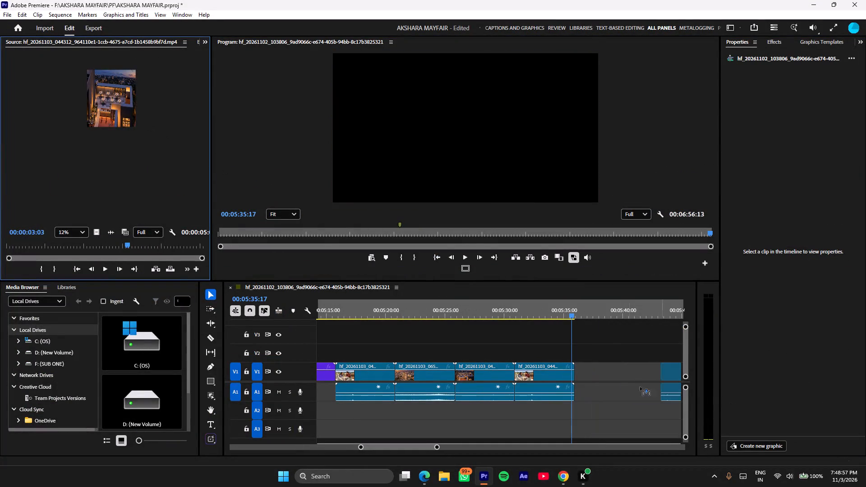
drag(640, 387, 619, 378)
right_click(597, 368)
click(614, 372)
Check storyboard page 30, find the man closeup clip hf_20261103_044337 in the bin and append it after the woman closeup.
scroll(180, 32, down, 10)
scroll(166, 40, up, 1)
click(124, 173)
key(grave)
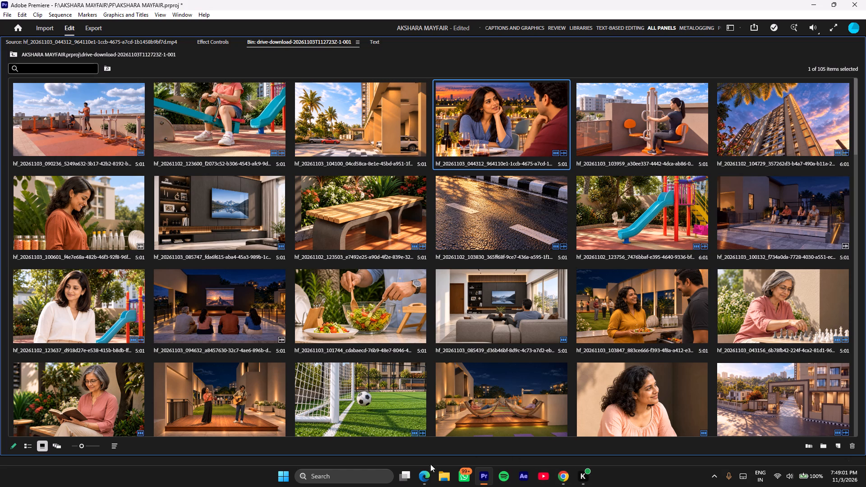
click(424, 473)
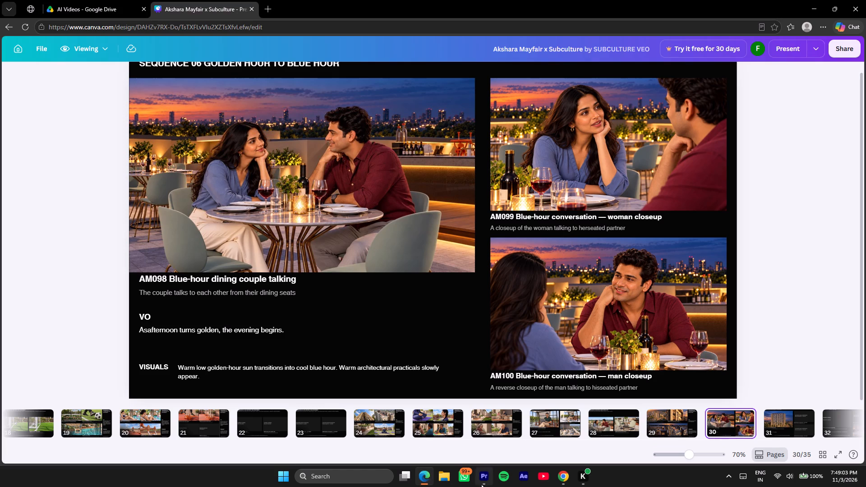
click(481, 485)
scroll(485, 346, down, 4)
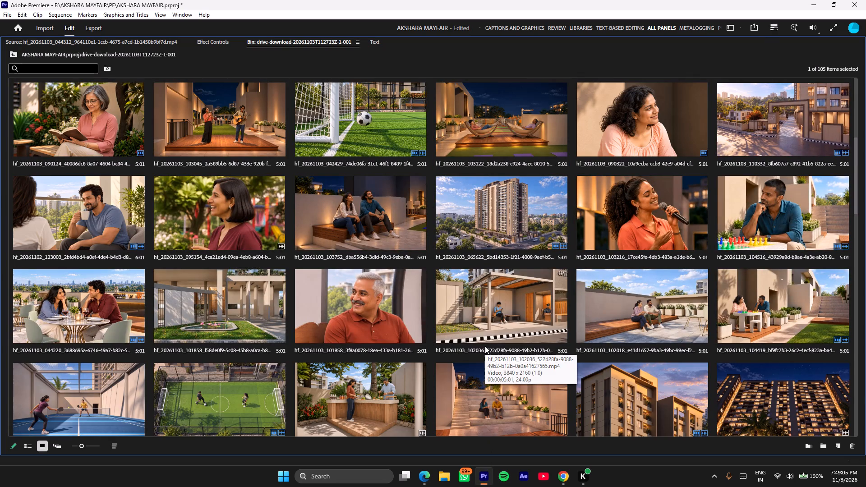
scroll(485, 346, down, 7)
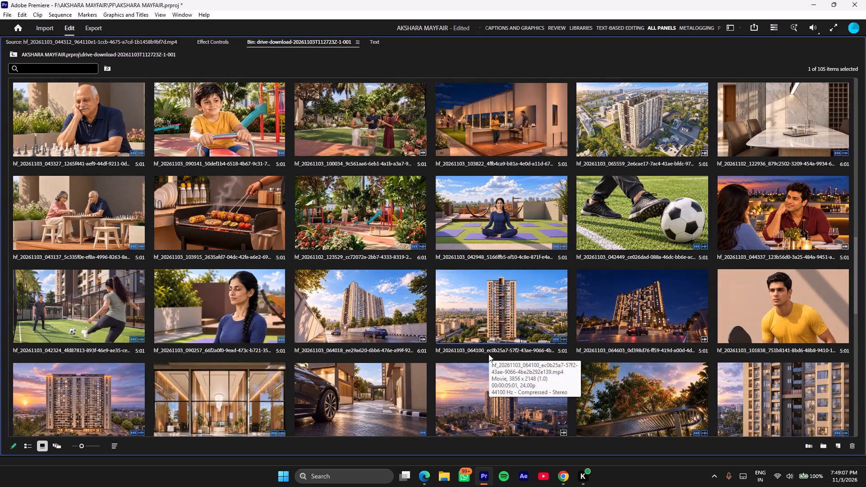
scroll(479, 372, down, 9)
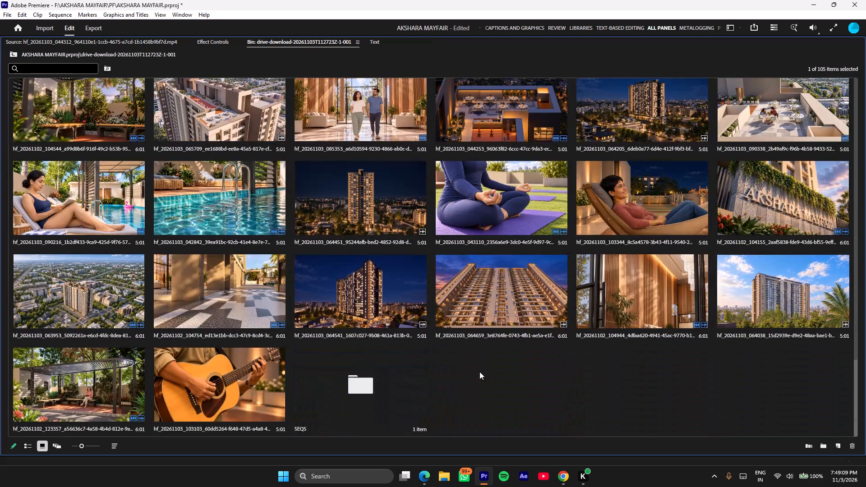
scroll(479, 372, down, 2)
scroll(479, 372, up, 20)
scroll(479, 375, down, 4)
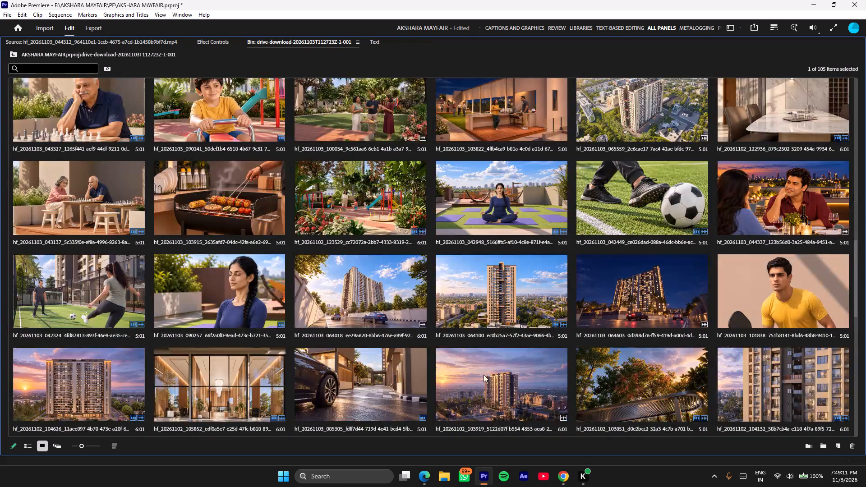
double_click(769, 113)
key(grave)
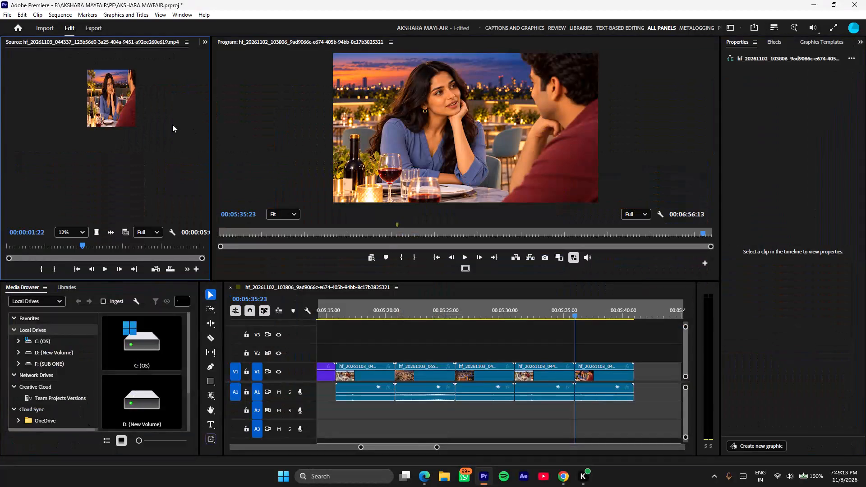
drag(154, 119, 636, 374)
Open the full-size clip bin, and advance the Canva storyboard in Edge to page 31 to check the next shot.
scroll(640, 374, down, 15)
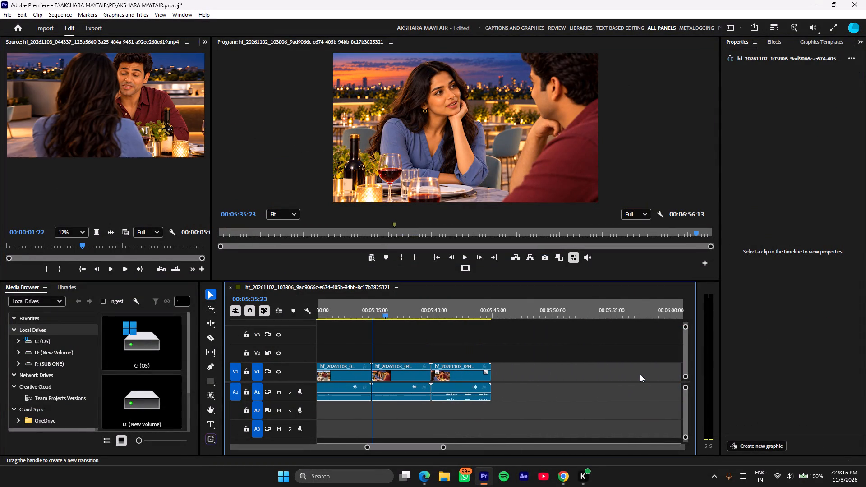
drag(514, 311, 507, 312)
click(507, 313)
scroll(159, 41, down, 5)
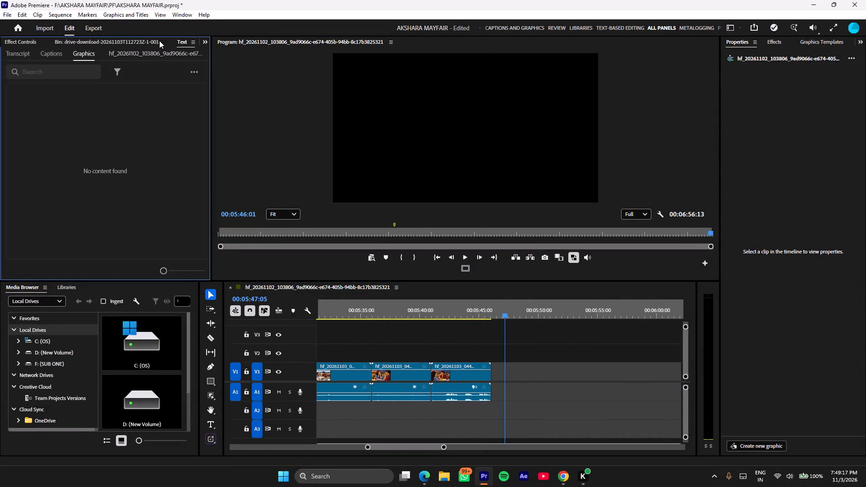
click(128, 40)
click(136, 179)
key(grave)
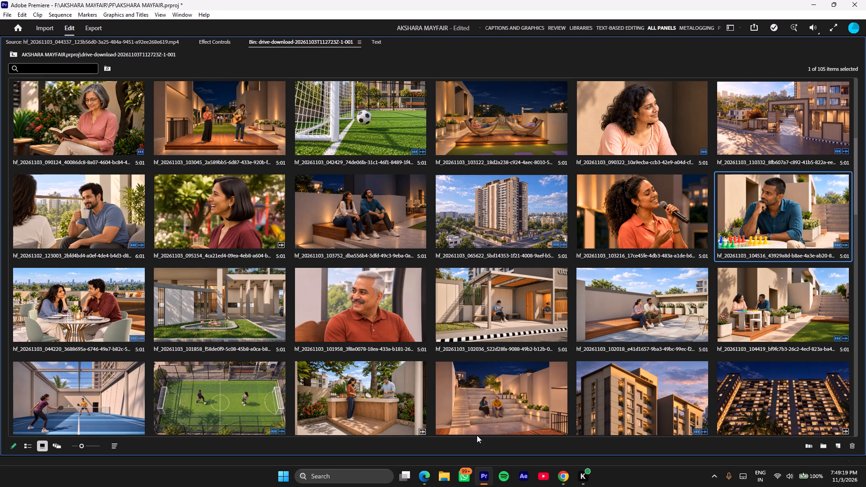
scroll(493, 374, up, 4)
click(426, 481)
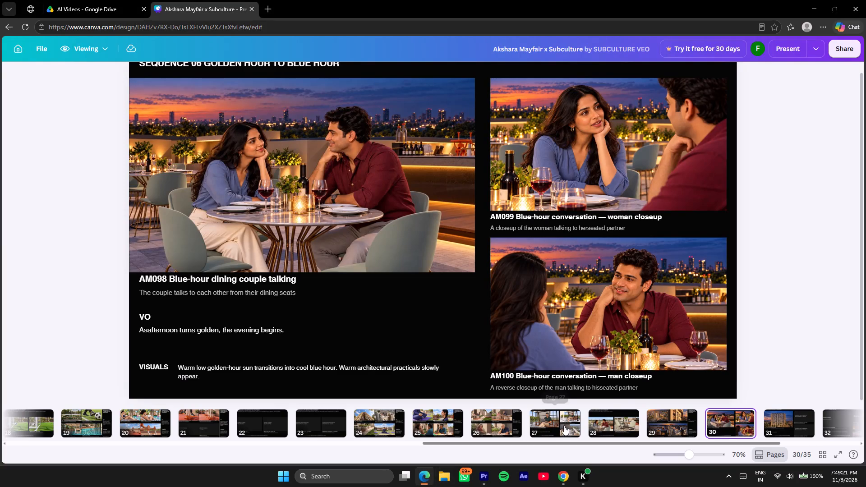
key(Right)
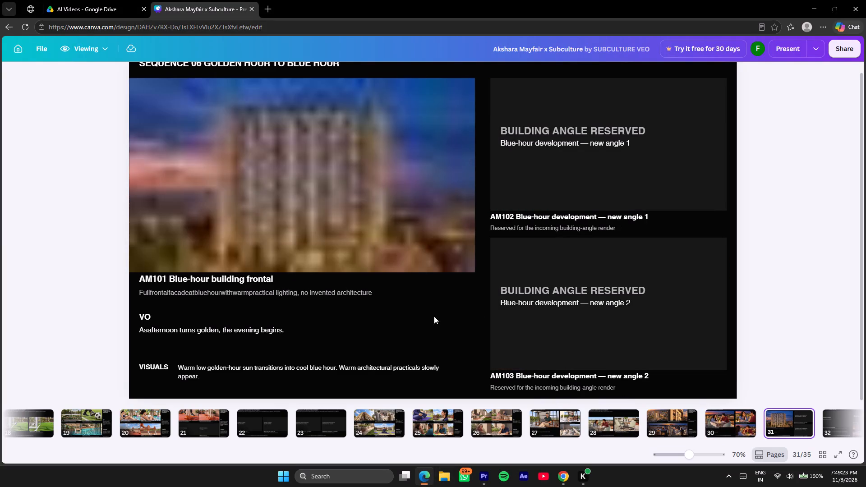
Back in Premiere, search the bin for the clip matching storyboard shot AM101, the blue-hour building frontal.
click(484, 479)
scroll(396, 332, down, 4)
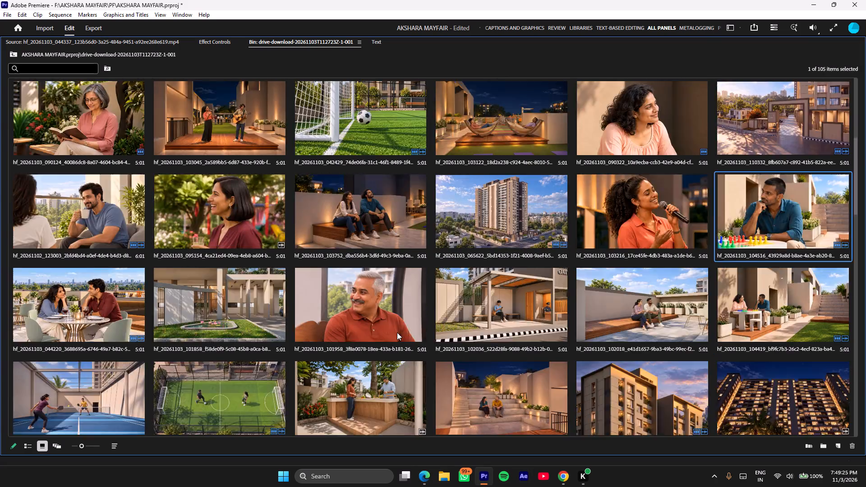
scroll(415, 358, down, 2)
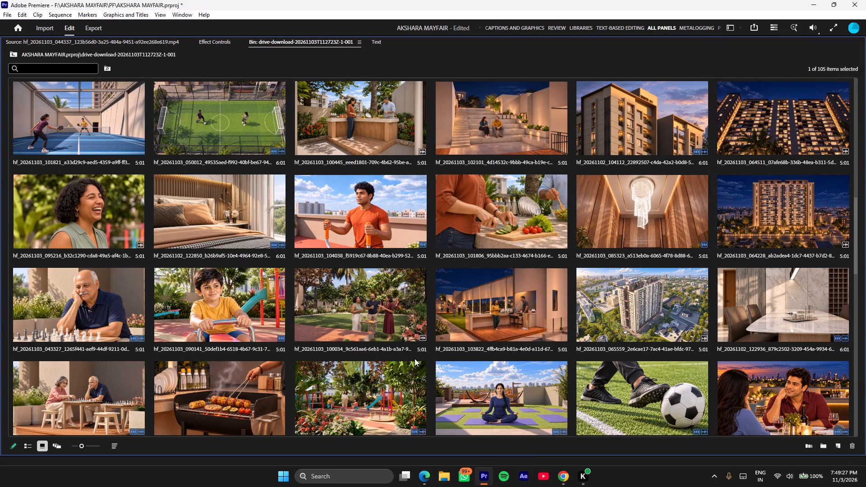
scroll(419, 359, up, 2)
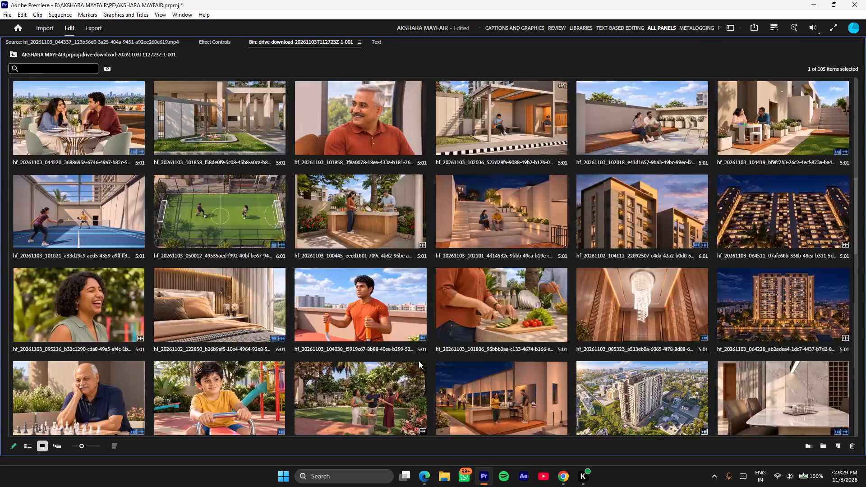
scroll(419, 361, up, 6)
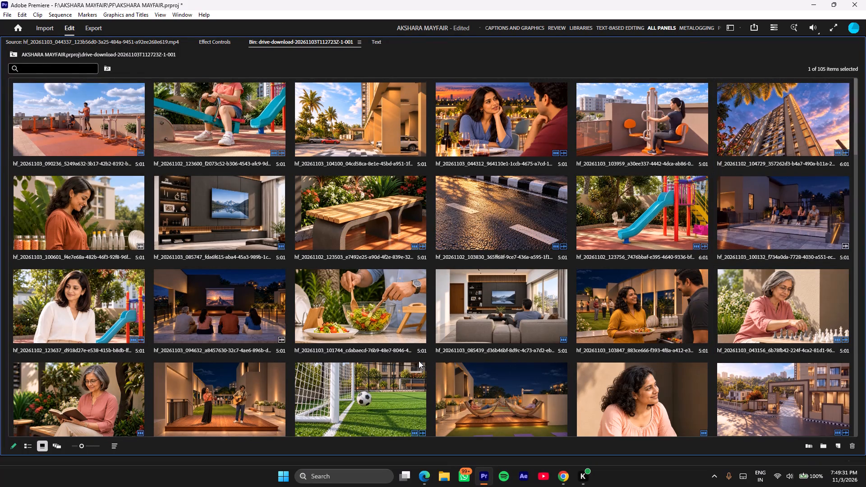
scroll(419, 361, up, 3)
scroll(411, 362, down, 2)
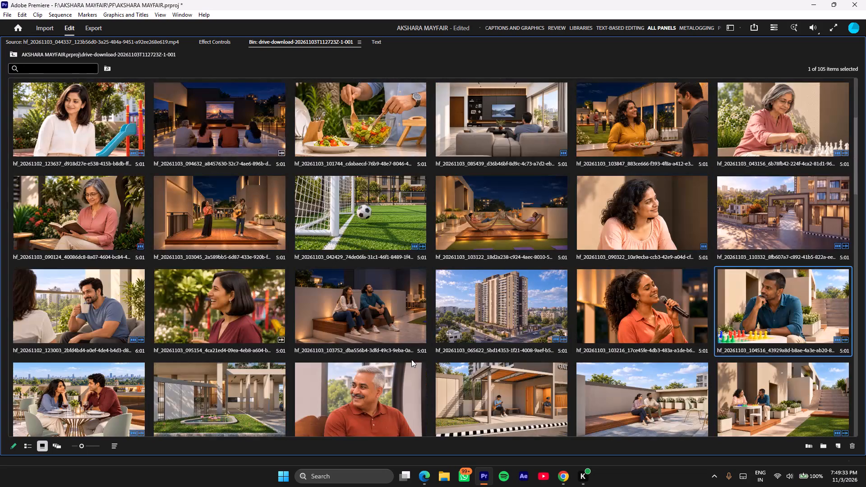
scroll(411, 358, down, 3)
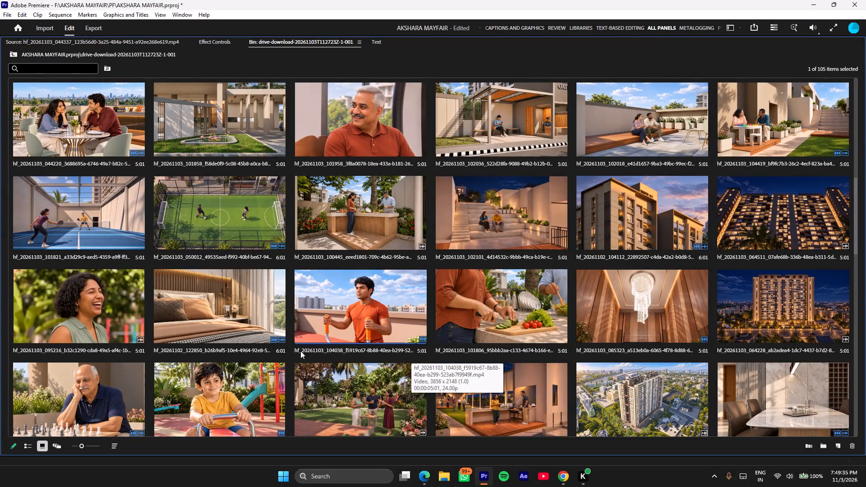
scroll(301, 351, down, 2)
scroll(413, 358, up, 2)
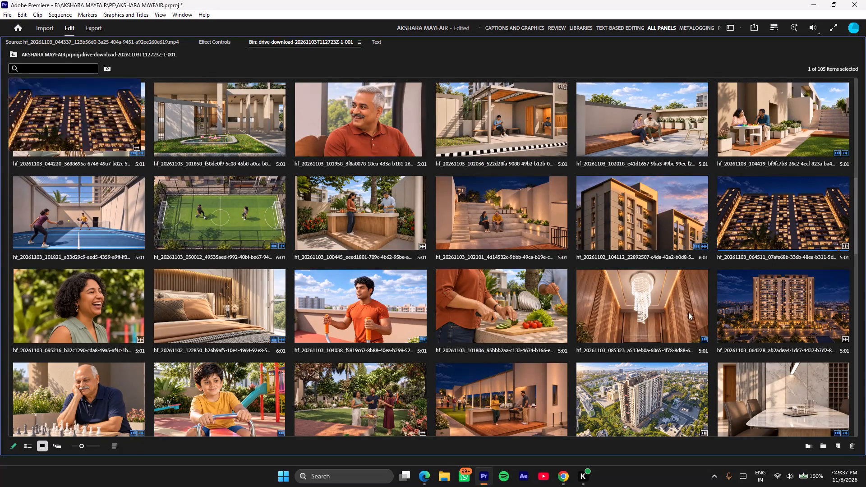
click(428, 472)
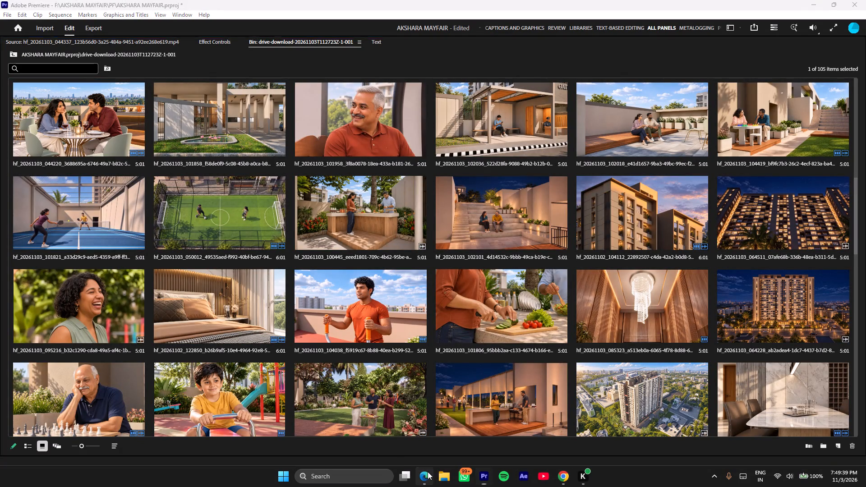
click(488, 477)
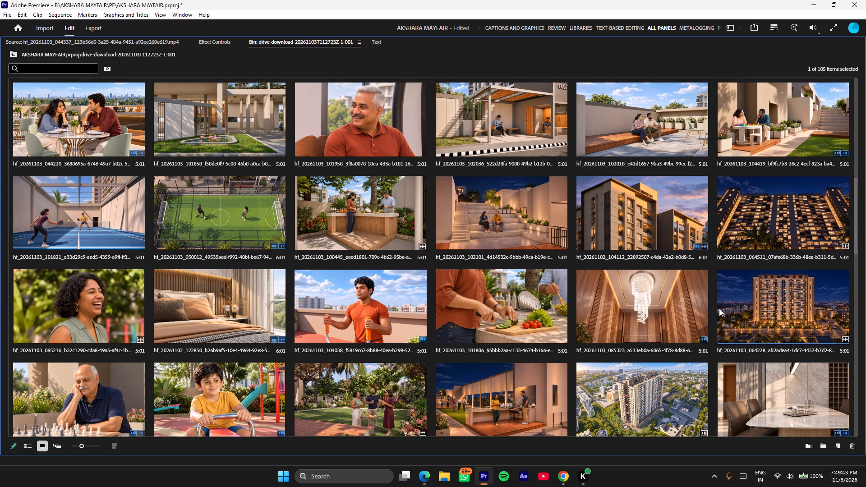
click(737, 306)
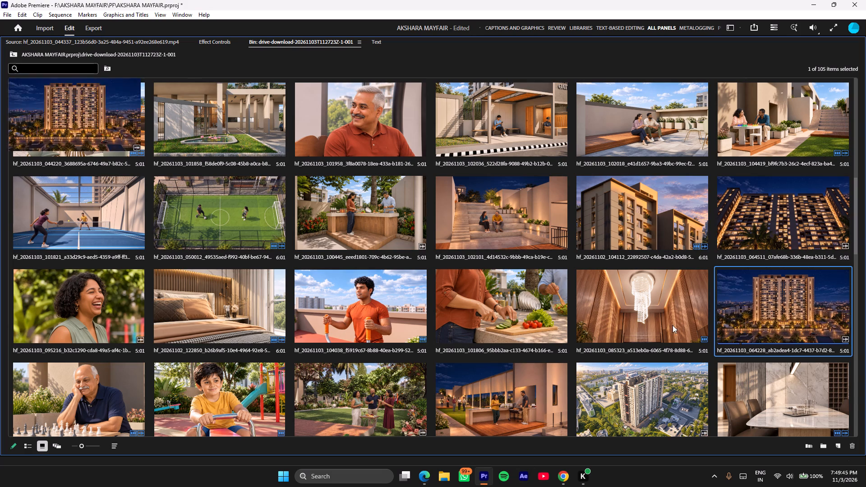
scroll(628, 326, down, 4)
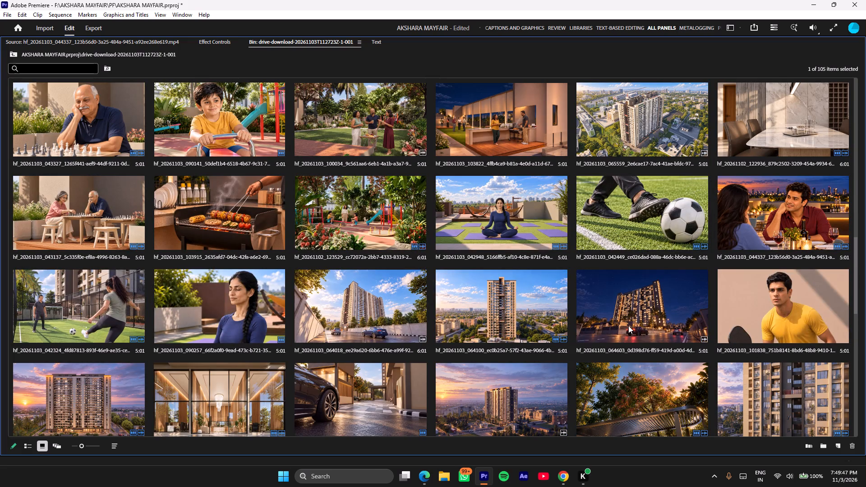
scroll(628, 326, down, 2)
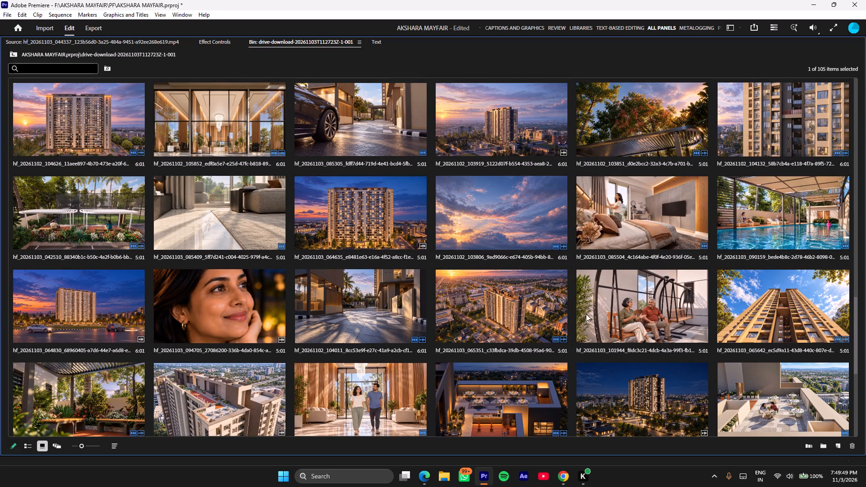
Append the building frontal clip hf_20261103_064635 to V1 after the man closeup, close the gap before it, and move the playhead to its end.
double_click(369, 208)
key(grave)
drag(162, 140, 599, 305)
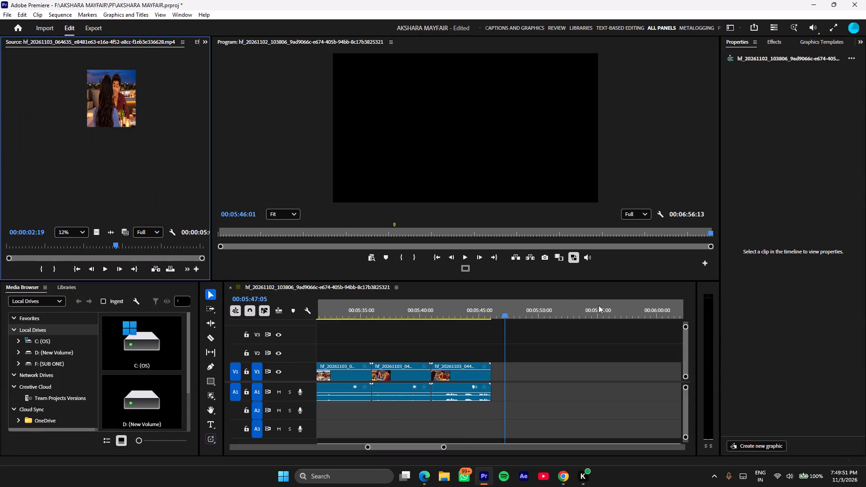
drag(599, 305, 548, 392)
right_click(521, 377)
click(544, 380)
scroll(572, 372, down, 1)
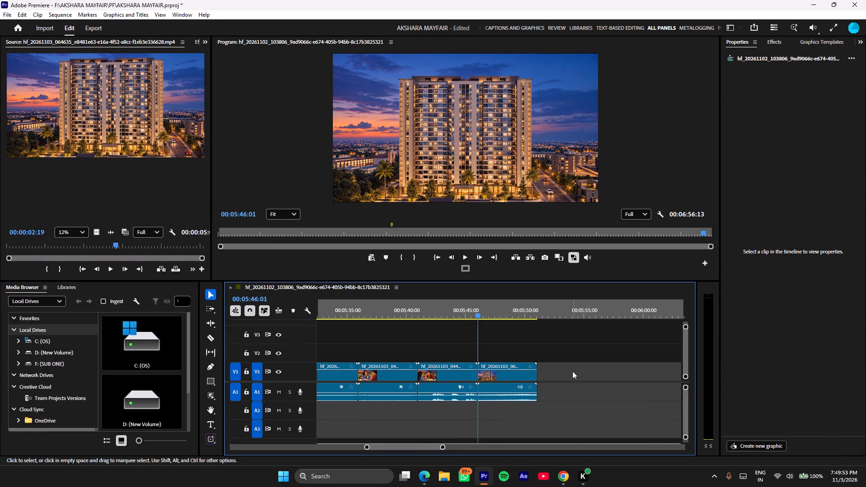
key(Down)
scroll(131, 41, down, 3)
scroll(131, 41, up, 1)
Return to the full-size bin, and advance the storyboard in Edge to page 32, the start of Sequence 07.
click(125, 140)
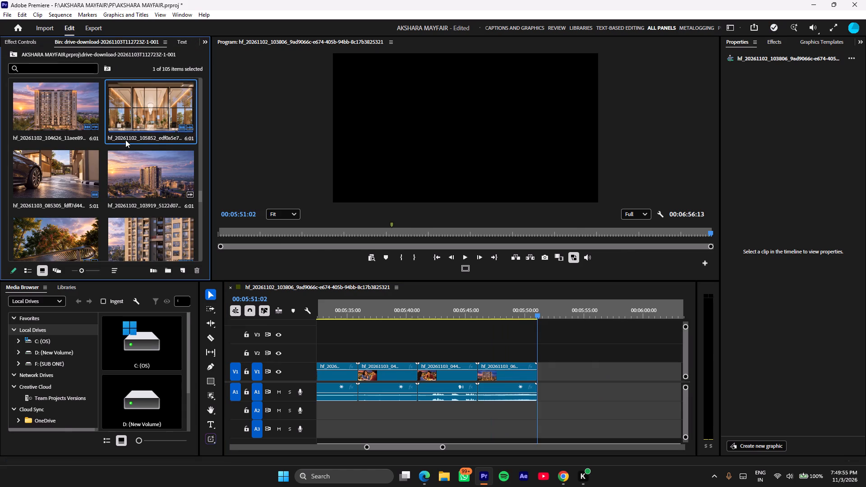
key(grave)
click(424, 470)
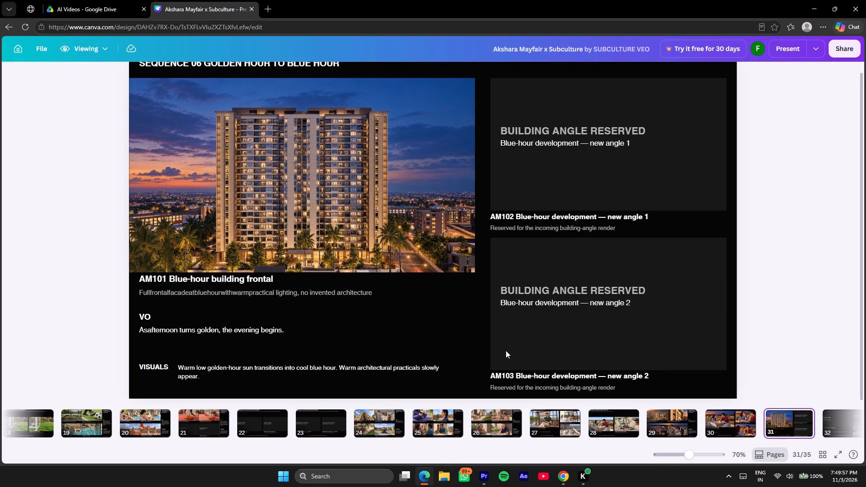
key(Right)
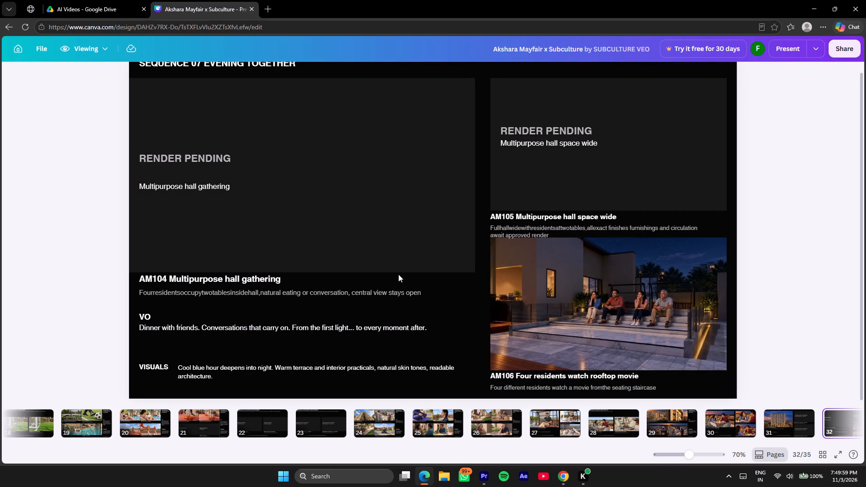
Back in Premiere, search the bin for the clip matching storyboard shot AM106, four residents watching the rooftop movie.
click(482, 473)
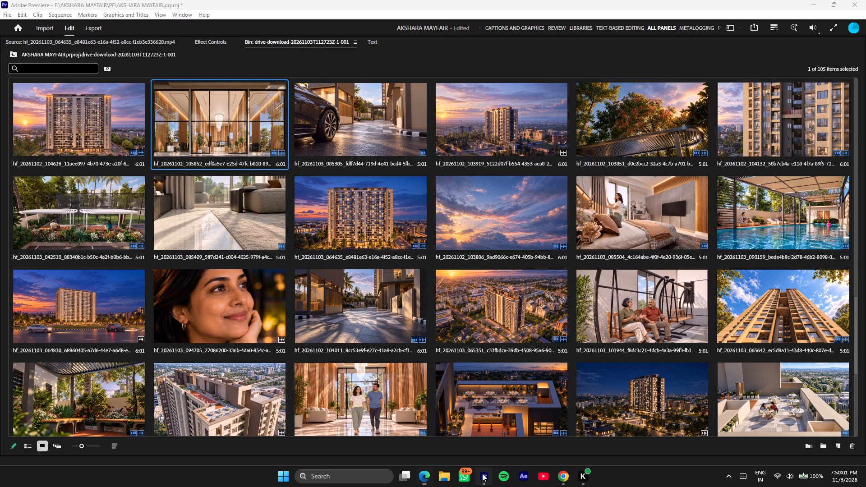
scroll(442, 279, down, 5)
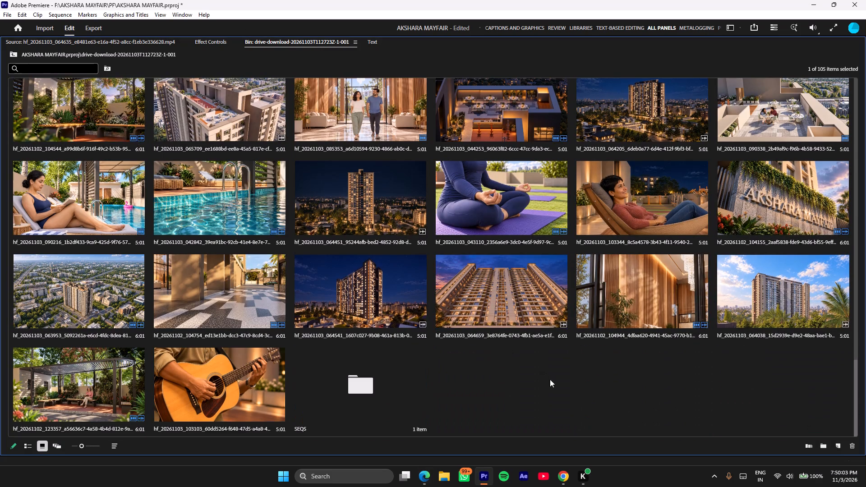
scroll(554, 389, up, 2)
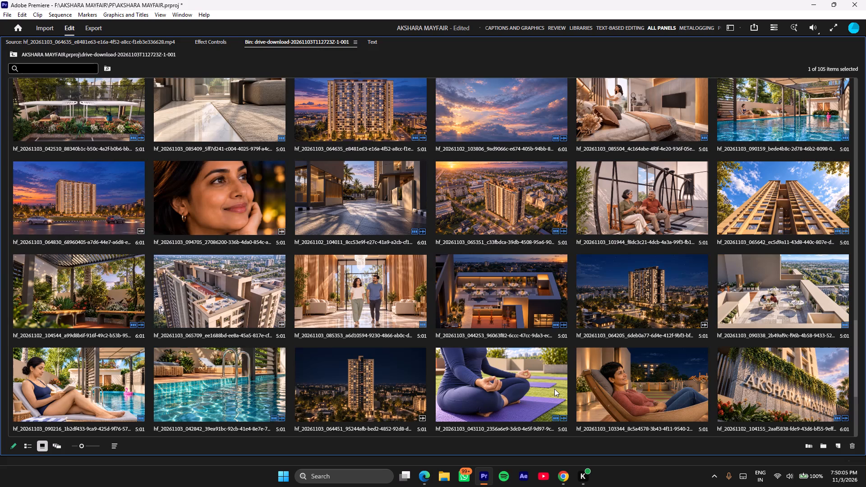
scroll(554, 389, up, 2)
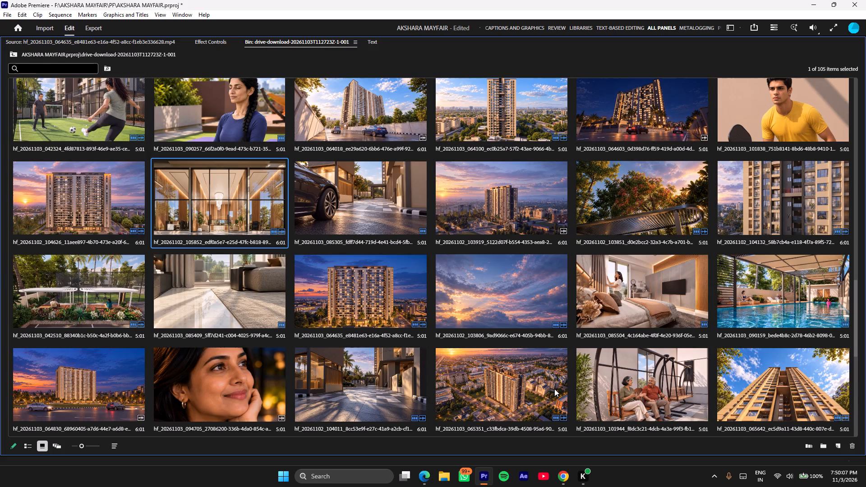
scroll(554, 389, up, 2)
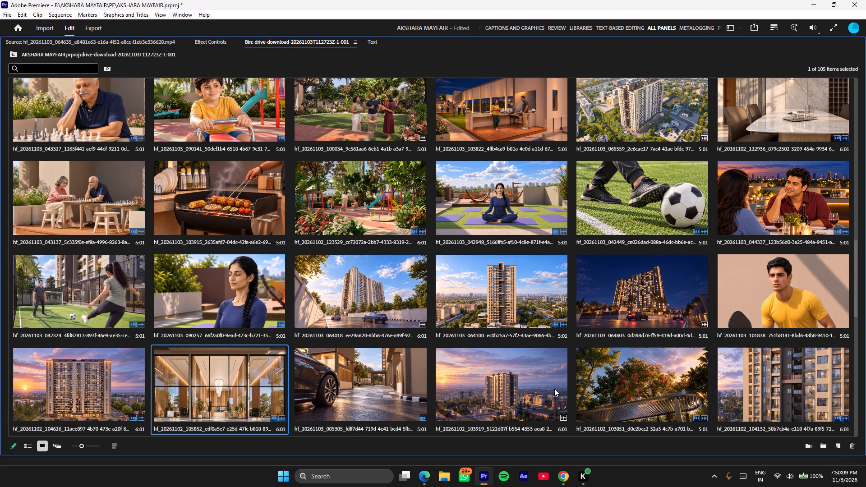
scroll(554, 389, up, 3)
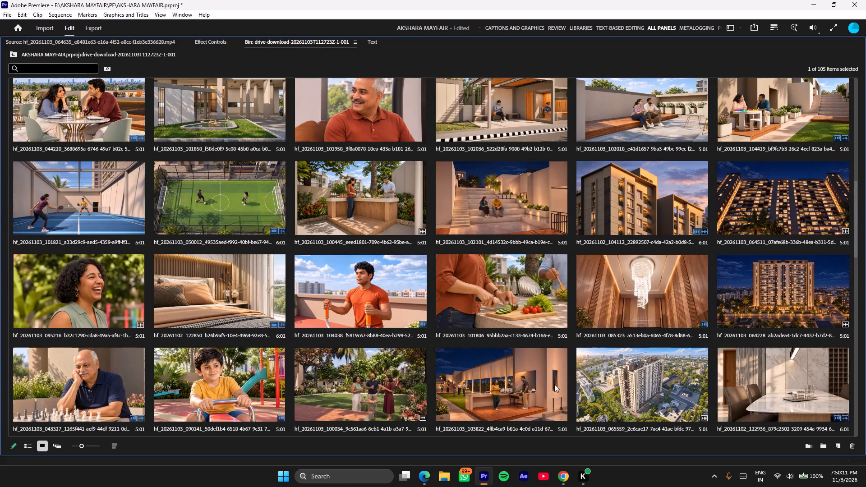
scroll(556, 377, up, 1)
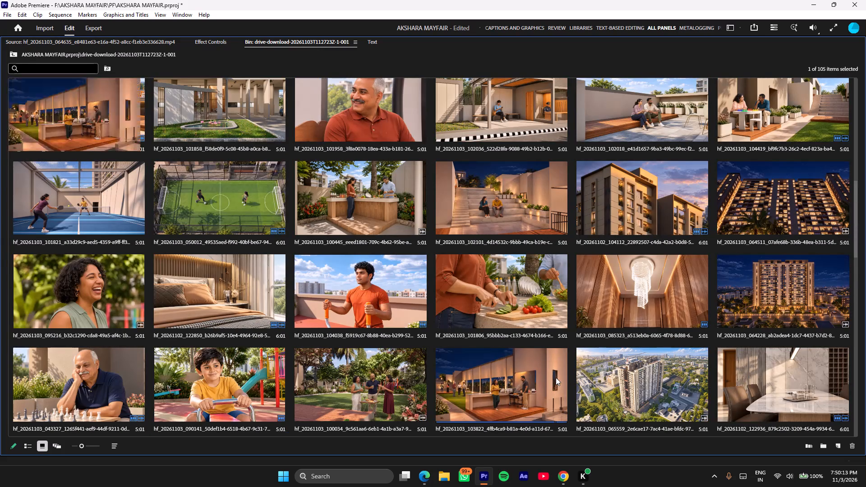
scroll(556, 377, up, 1)
scroll(394, 277, up, 1)
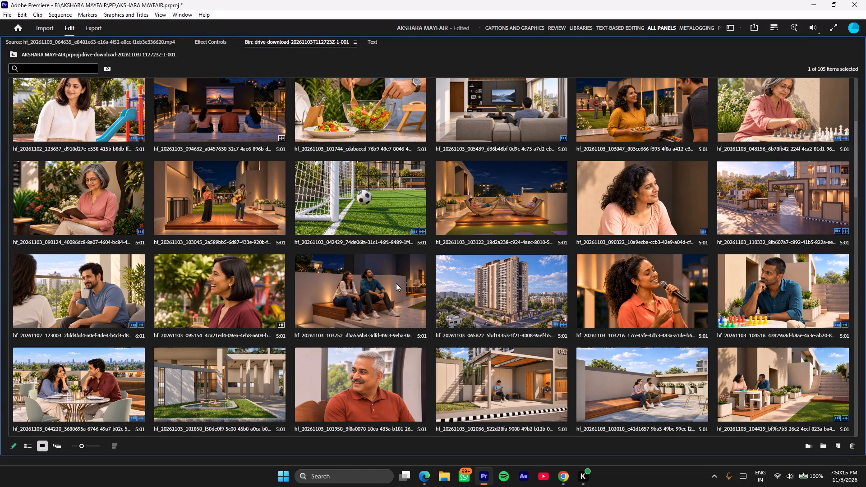
scroll(372, 271, up, 2)
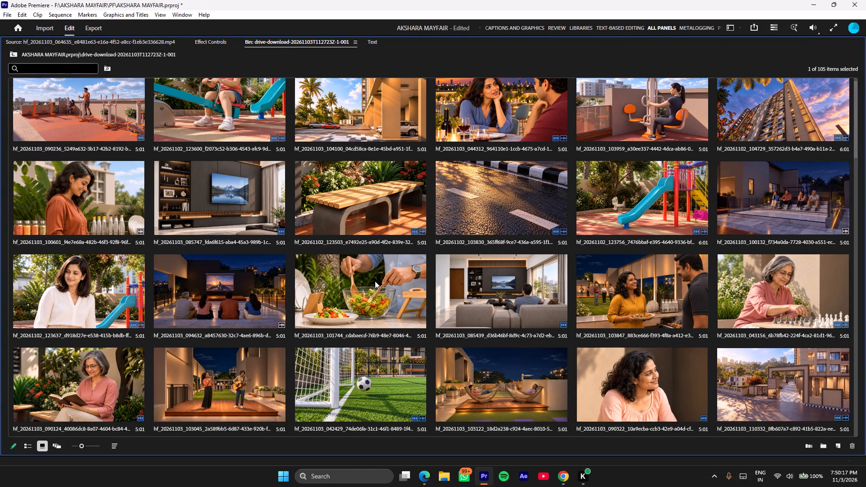
scroll(375, 281, up, 3)
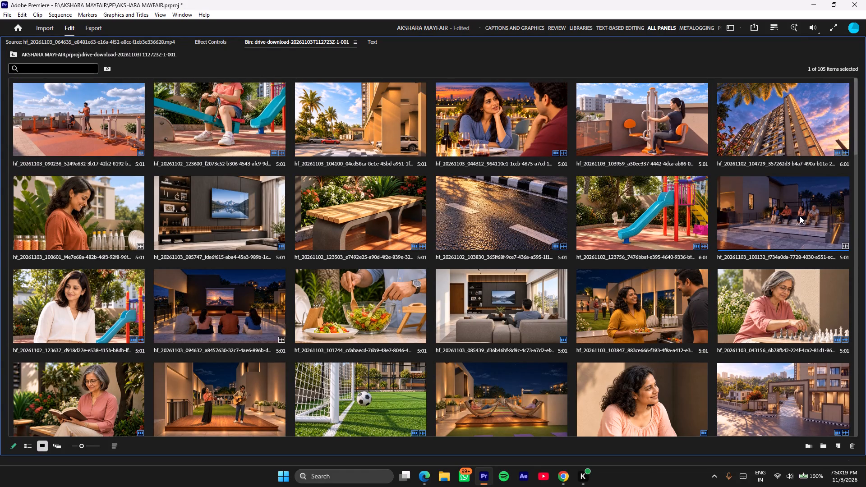
Add the four-residents clip hf_20261103_100132 to V1 after the building frontal clip and close the gap between them.
double_click(800, 216)
key(grave)
drag(152, 146, 555, 378)
right_click(534, 371)
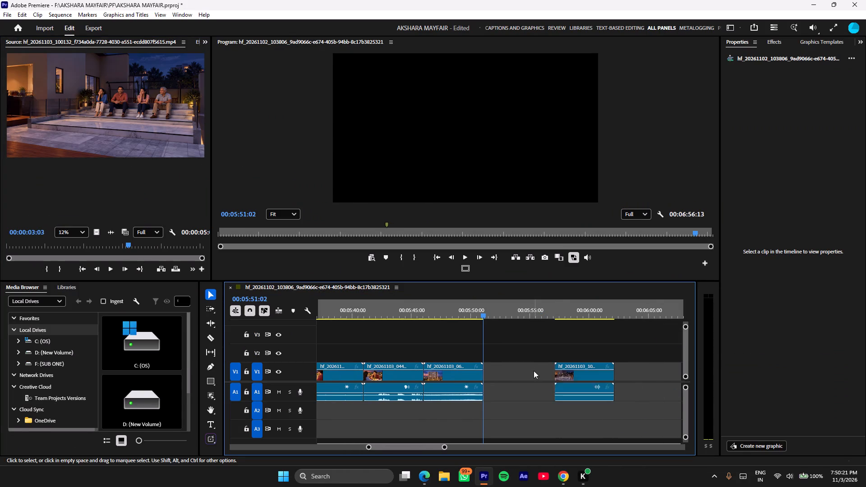
click(560, 377)
Compare the added clip with shot AM106 on the storyboard in Edge, and advance the storyboard to page 33.
click(419, 480)
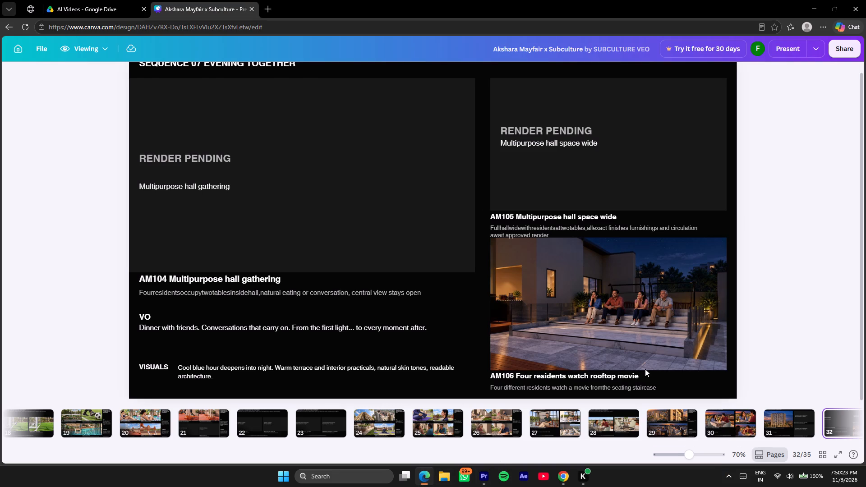
key(Right)
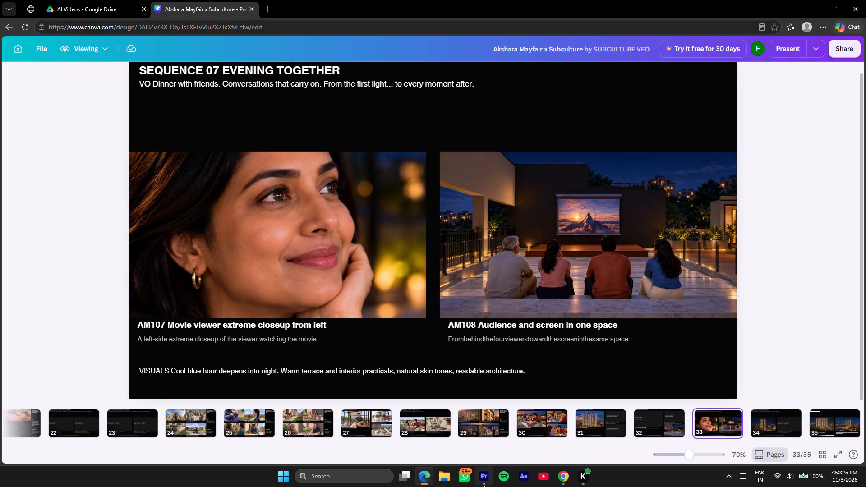
Back in Premiere, search the full-size bin for the clip matching storyboard shot AM107, the extreme closeup of the movie viewer.
click(484, 484)
scroll(162, 44, down, 5)
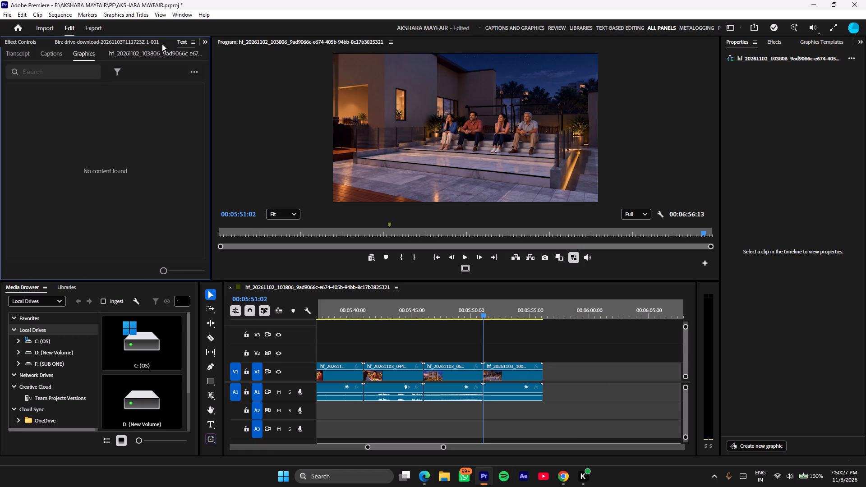
scroll(162, 44, up, 1)
click(142, 162)
key(grave)
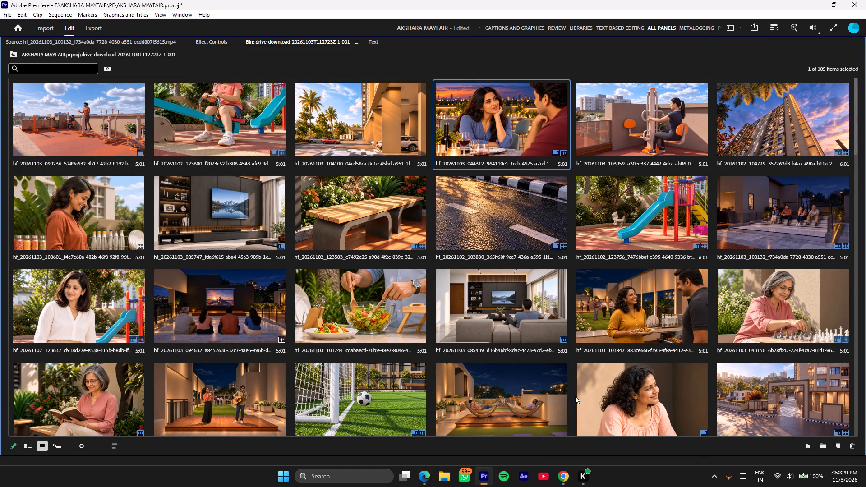
scroll(573, 394, down, 15)
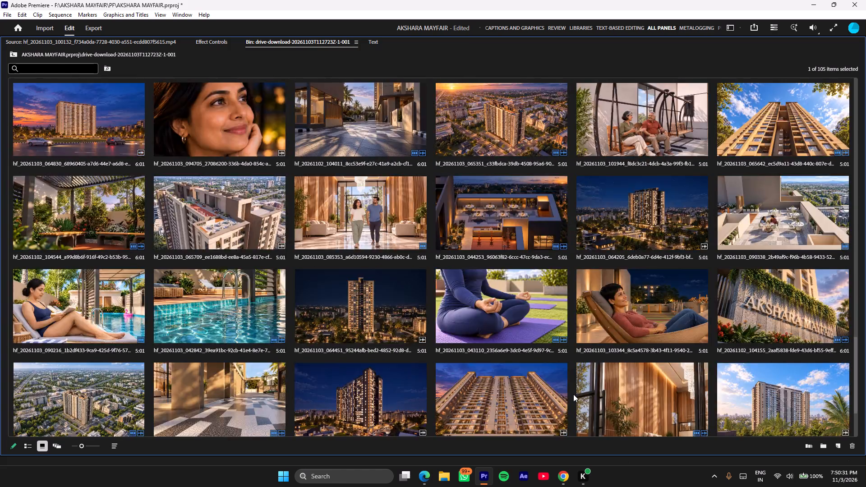
scroll(573, 394, up, 1)
Add the woman's closeup clip hf_20261103_094705 to V1 after the four-residents clip, close the gap, and move the playhead to its end.
double_click(226, 195)
key(grave)
drag(109, 140, 569, 377)
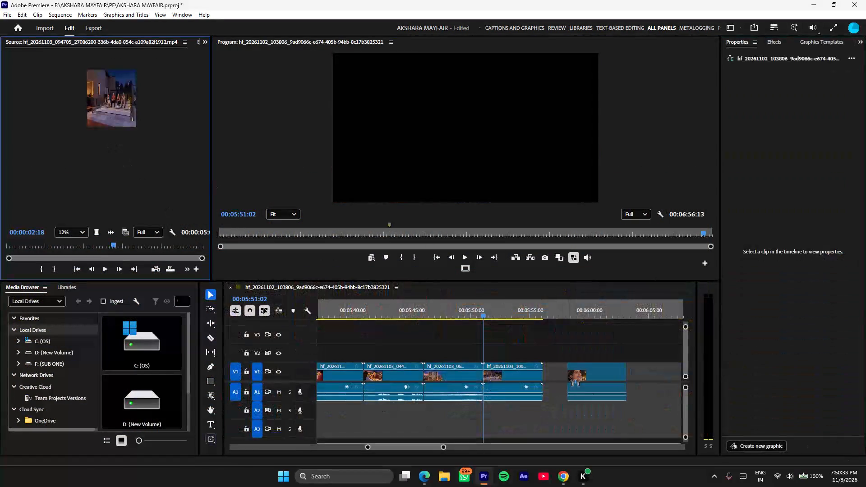
drag(569, 377, 572, 382)
right_click(553, 379)
click(568, 385)
key(Down)
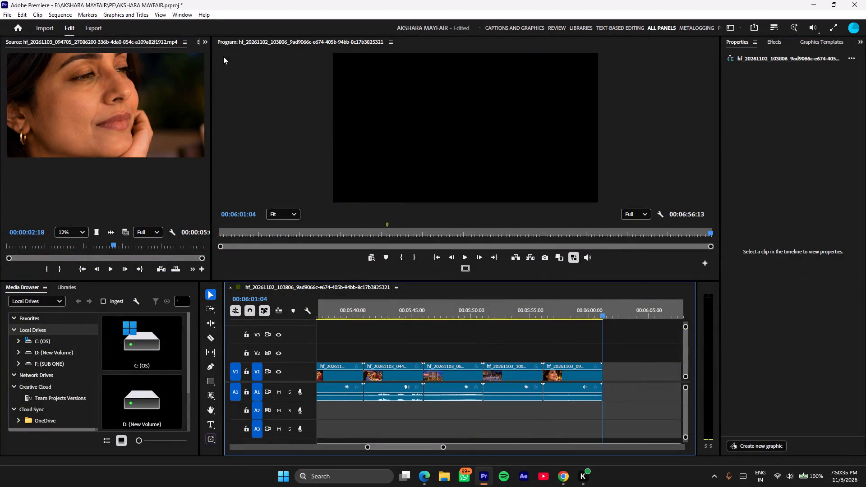
Check page 33 of the storyboard in Edge for shot AM108, the audience and screen in one space, and return to Premiere.
scroll(175, 40, down, 3)
scroll(175, 40, up, 1)
click(146, 134)
key(grave)
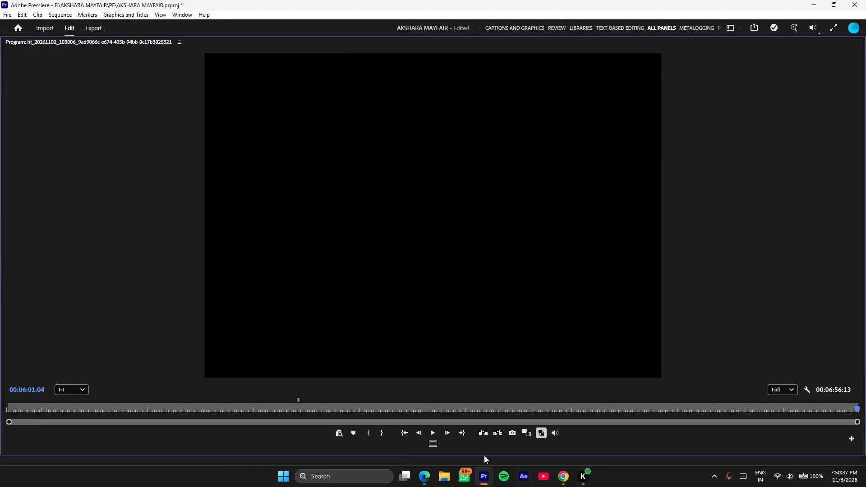
click(421, 466)
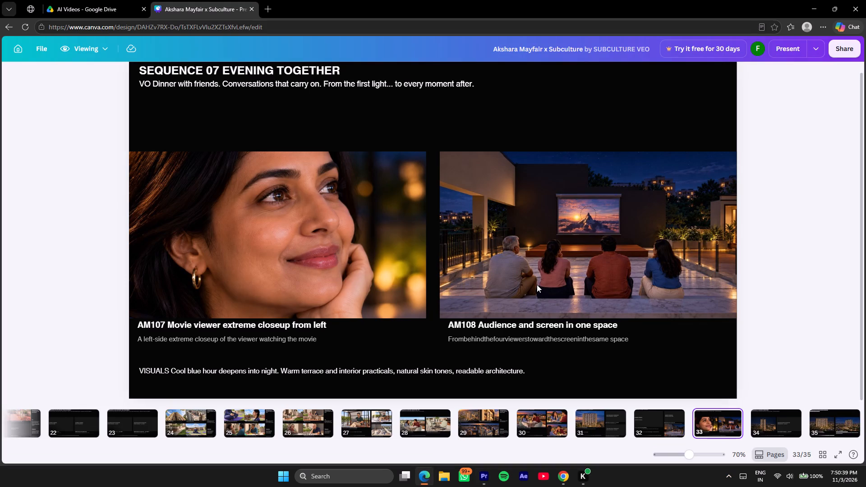
click(479, 476)
Search the full-size bin for the clip matching AM108, four viewers seen from behind facing the screen.
click(243, 187)
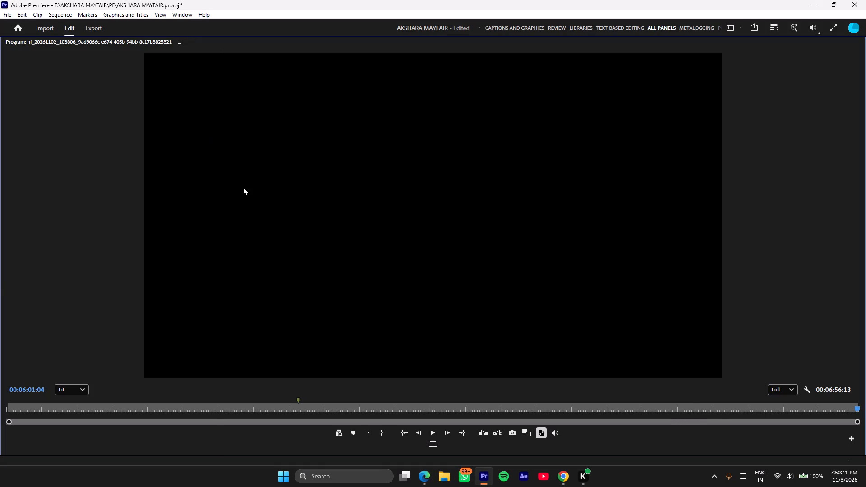
key(grave)
click(119, 175)
key(grave)
scroll(424, 279, down, 4)
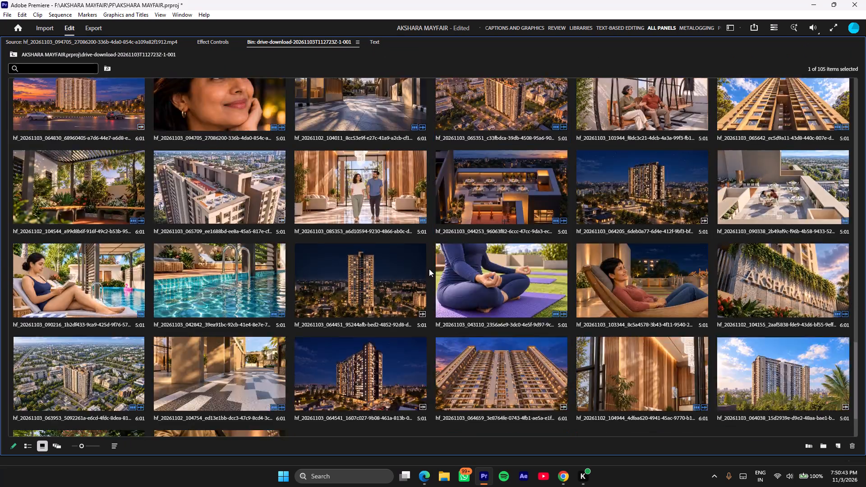
scroll(429, 269, down, 1)
scroll(483, 372, down, 3)
scroll(483, 364, up, 14)
key(grave)
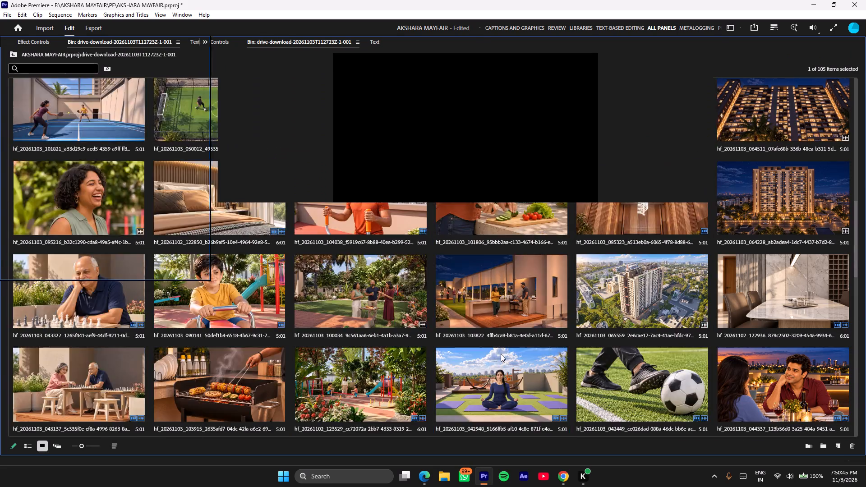
scroll(501, 354, up, 3)
click(154, 142)
key(grave)
scroll(443, 334, up, 9)
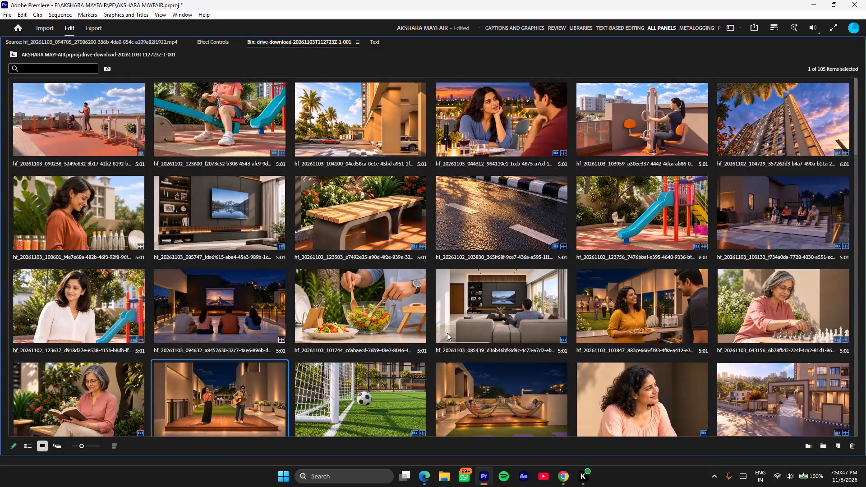
Add the audience-and-screen clip hf_20261103_094632 to V1 directly after the woman's closeup clip.
double_click(207, 288)
key(grave)
drag(129, 118, 653, 321)
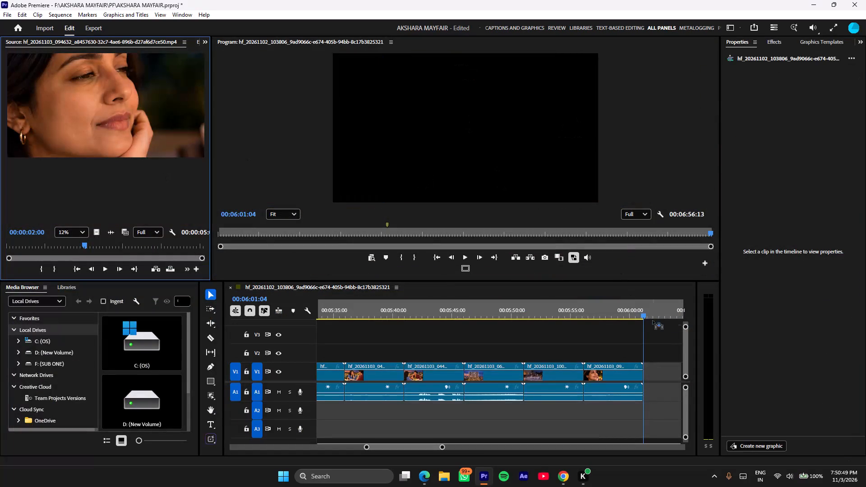
drag(653, 321, 649, 372)
scroll(648, 373, down, 11)
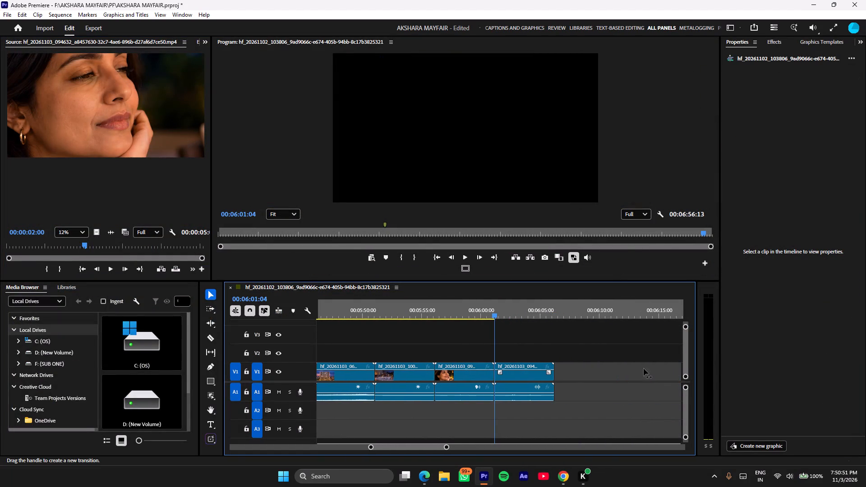
key(Down)
Return to the full-size bin, and advance the storyboard in Edge to page 34.
scroll(177, 43, down, 2)
click(133, 148)
key(grave)
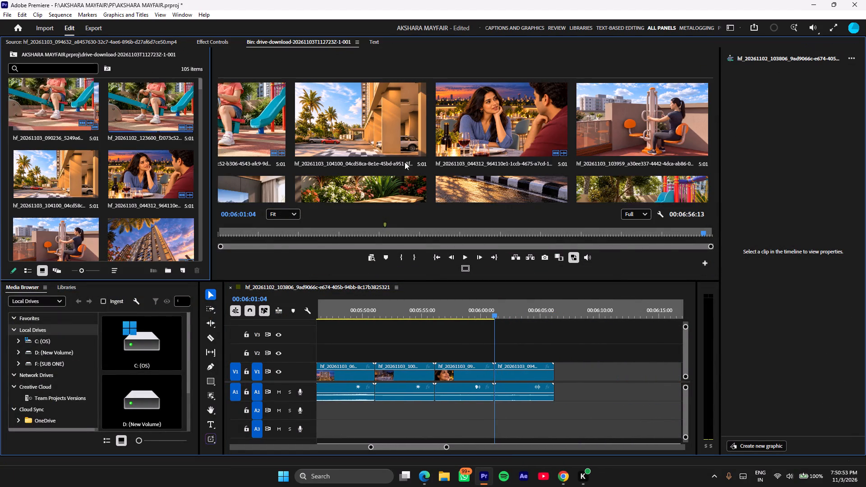
click(421, 471)
key(Right)
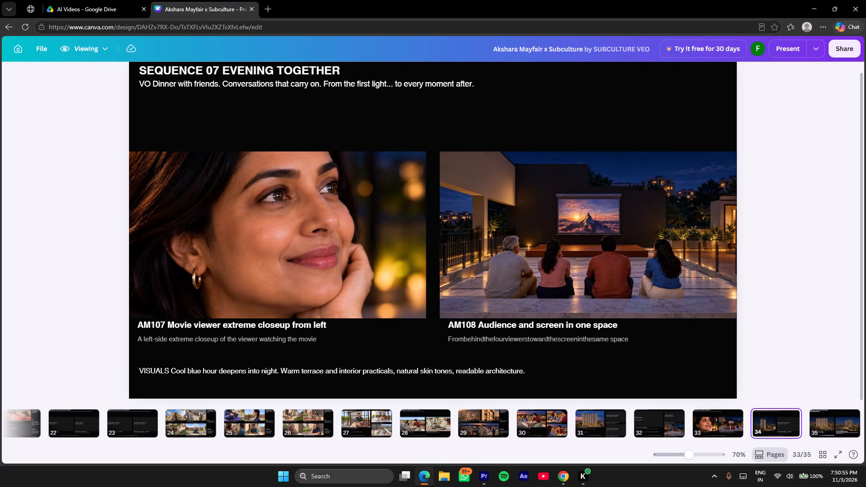
Search the Premiere bin for the clip matching shot AM109, the night tower through trees, rechecking the storyboard in Edge.
click(488, 478)
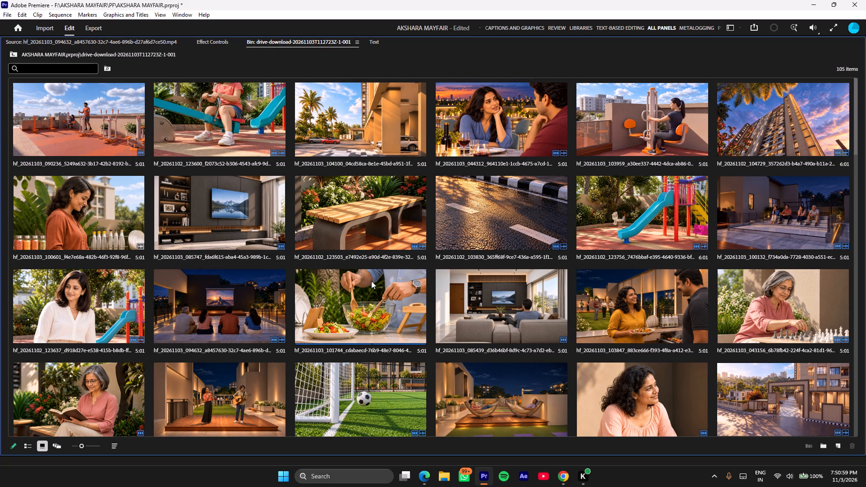
scroll(371, 281, down, 3)
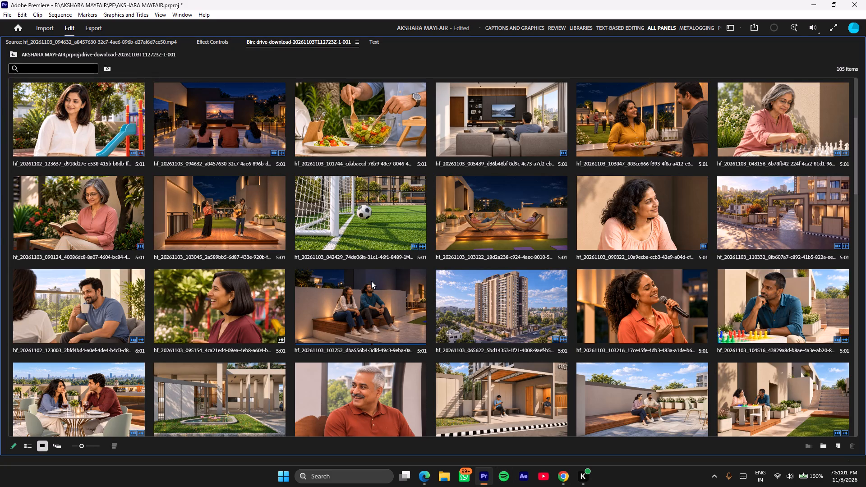
scroll(372, 280, down, 2)
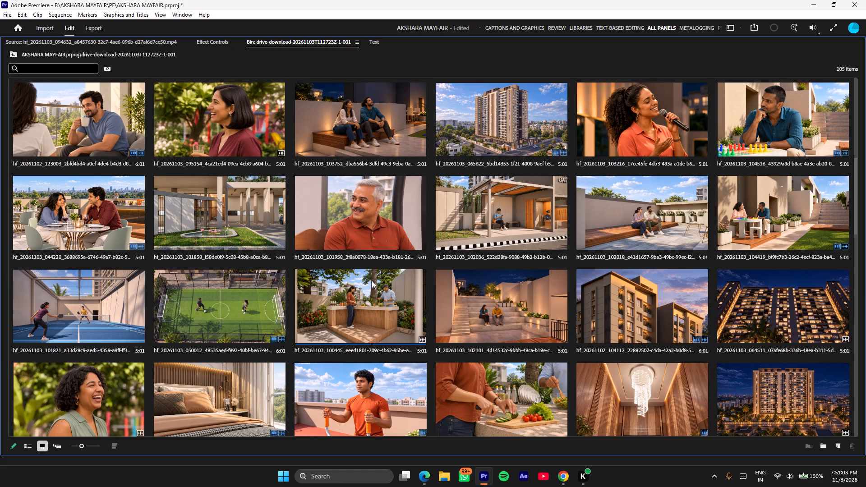
scroll(372, 280, down, 2)
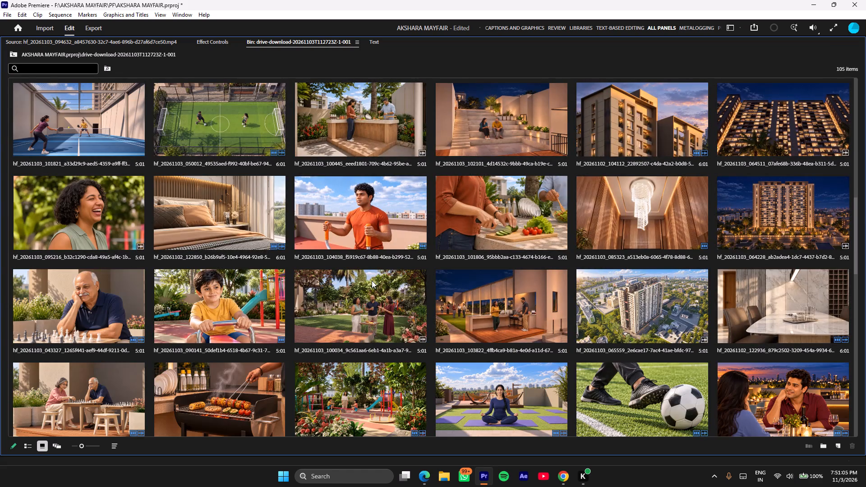
scroll(372, 280, down, 4)
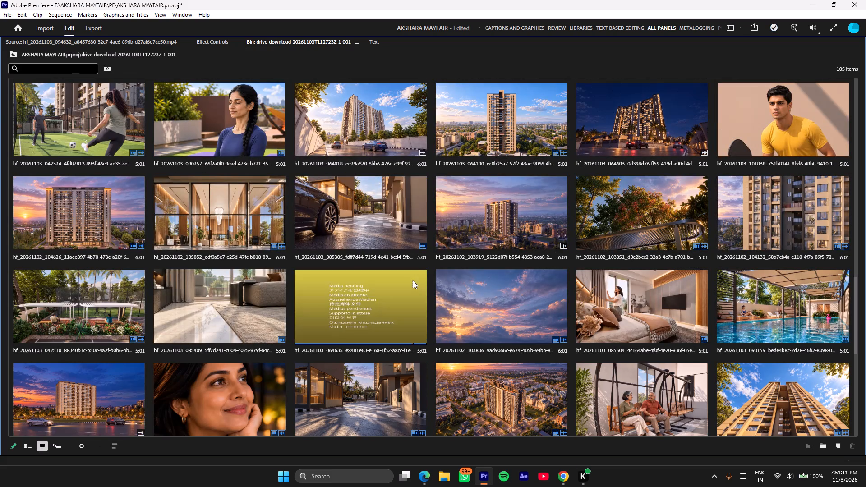
scroll(413, 280, down, 4)
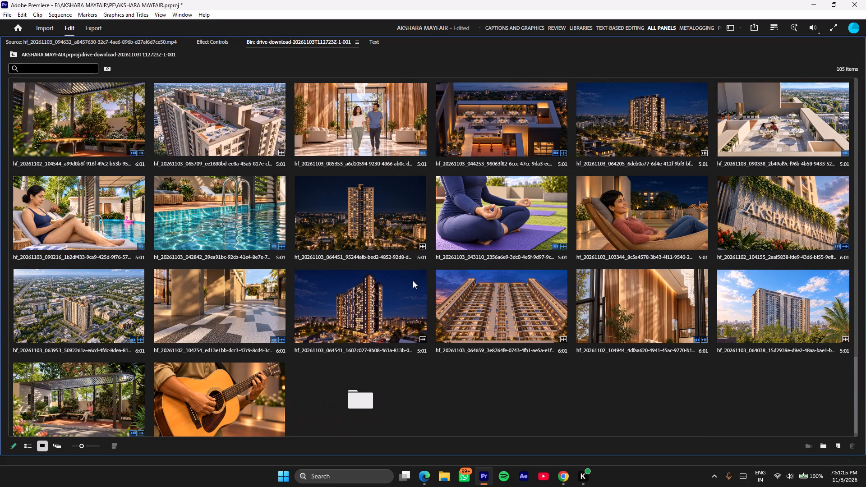
click(427, 476)
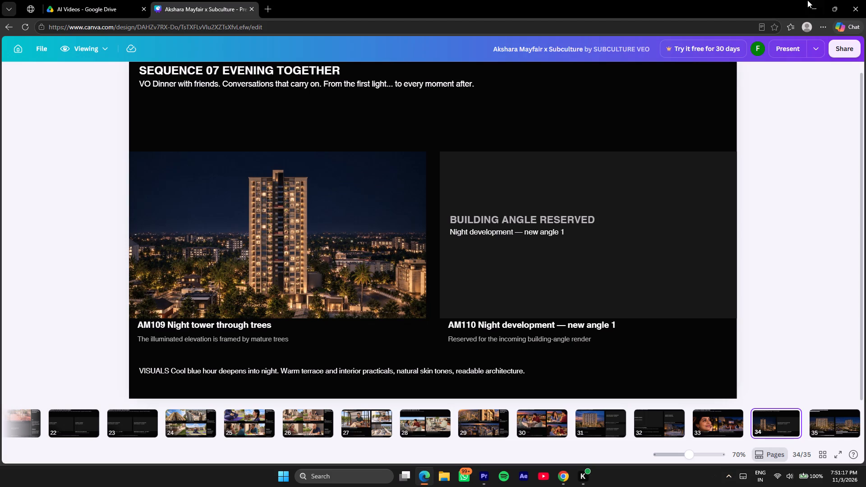
click(810, 6)
Add the night tower clip hf_20261103_064451 to V1 after the audience-and-screen clip and close the gap between them.
double_click(337, 221)
key(grave)
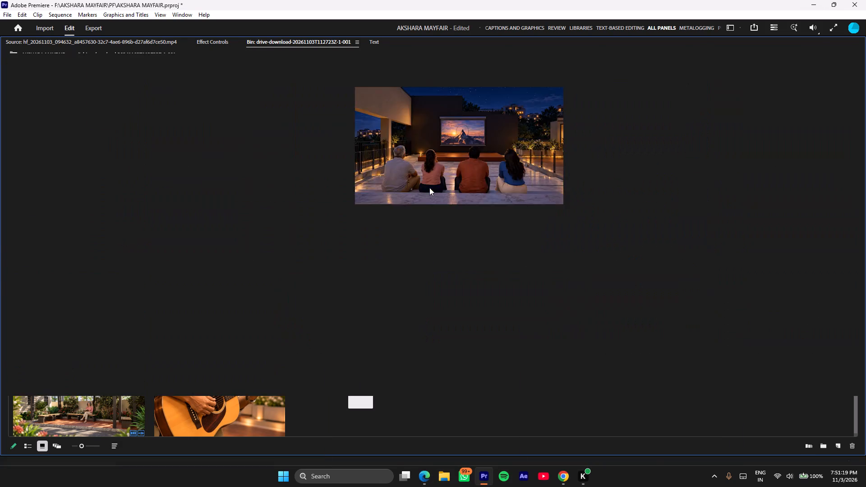
drag(120, 116, 595, 382)
right_click(571, 374)
click(585, 381)
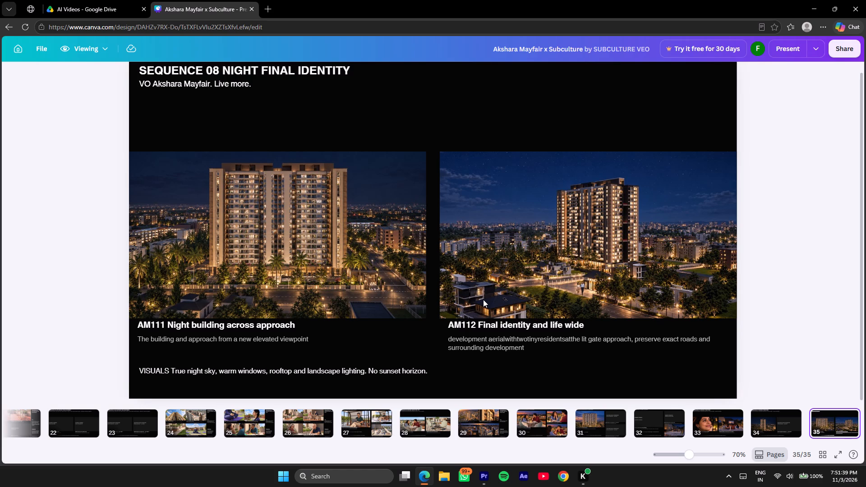
Back in Premiere, search the full-size bin for the clip matching shot AM111, the night building across the approach.
click(486, 477)
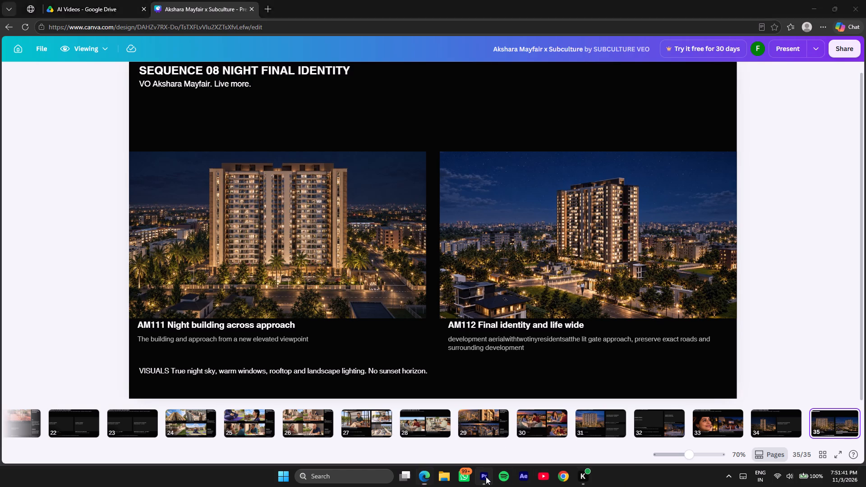
scroll(153, 40, down, 3)
scroll(152, 40, up, 1)
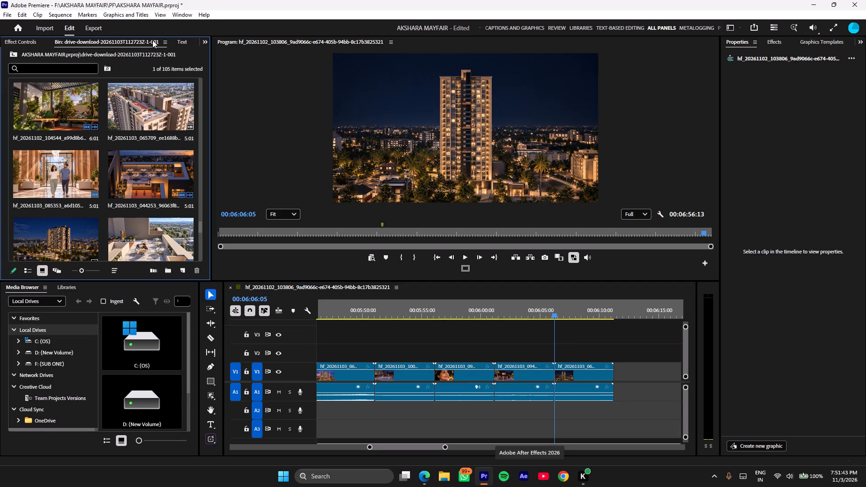
click(125, 144)
key(grave)
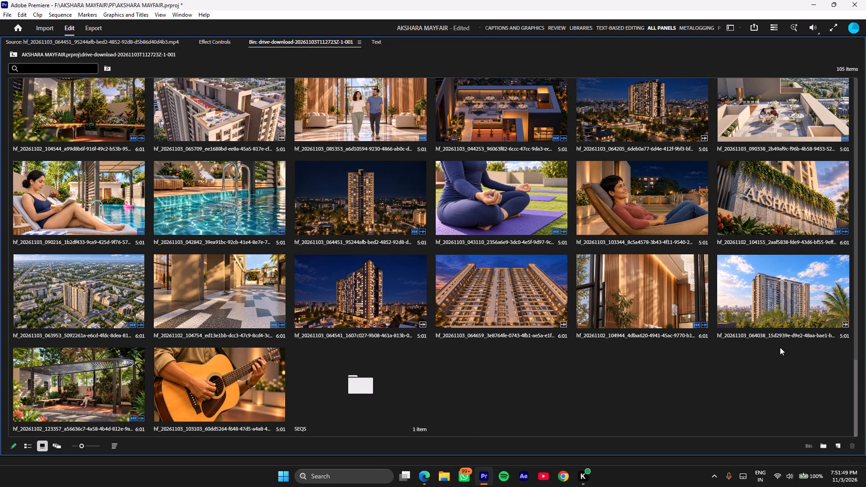
scroll(781, 353, up, 2)
scroll(701, 353, up, 1)
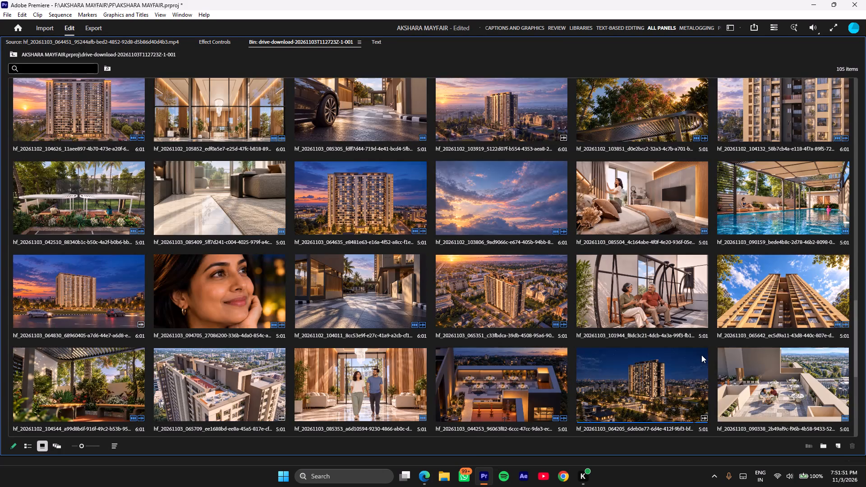
scroll(539, 303, up, 5)
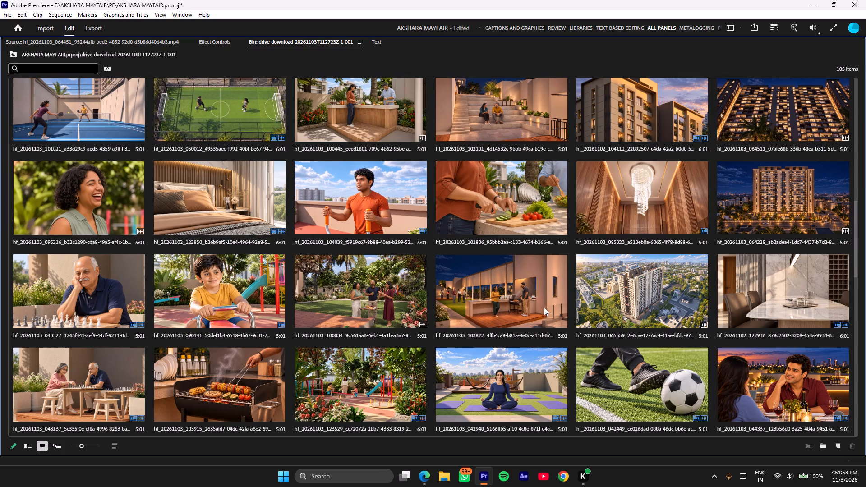
scroll(544, 308, up, 1)
Add the night building clip hf_20261103_064228 to V1 after the night tower clip and close the gap between them.
double_click(792, 306)
key(grave)
drag(157, 151, 167, 157)
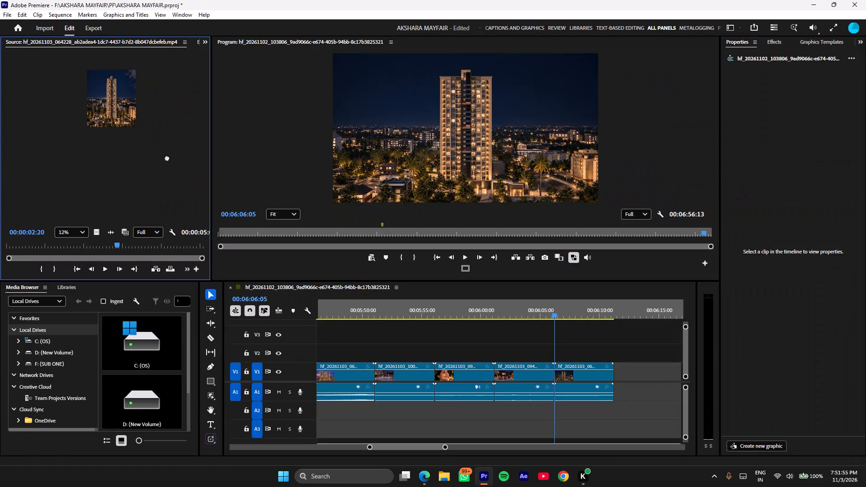
drag(167, 157, 643, 378)
right_click(631, 373)
click(649, 382)
scroll(655, 379, down, 15)
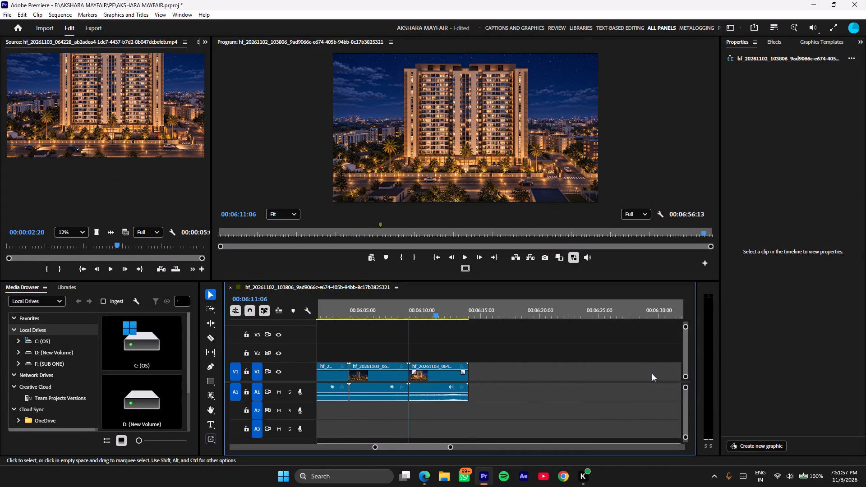
Compare shot AM112, Final identity and life wide, on storyboard page 35 and search the full-size bin for its matching night aerial clip.
key(Down)
scroll(148, 43, down, 2)
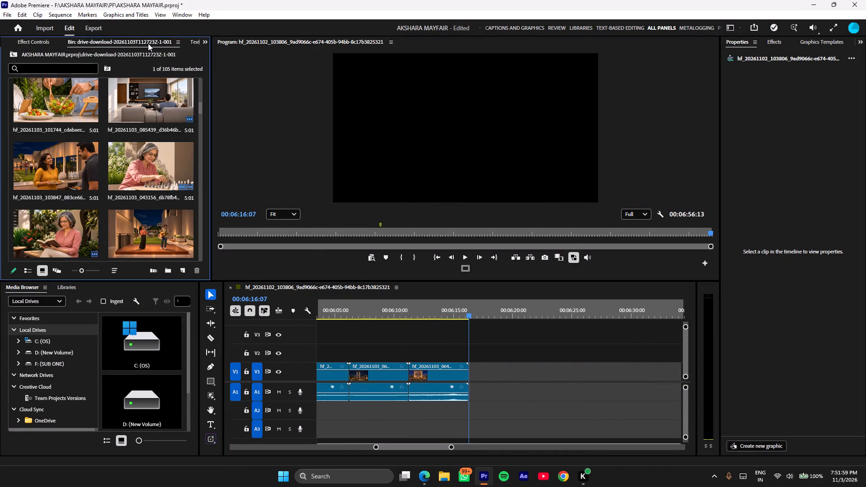
scroll(148, 43, up, 1)
scroll(169, 40, down, 1)
click(149, 132)
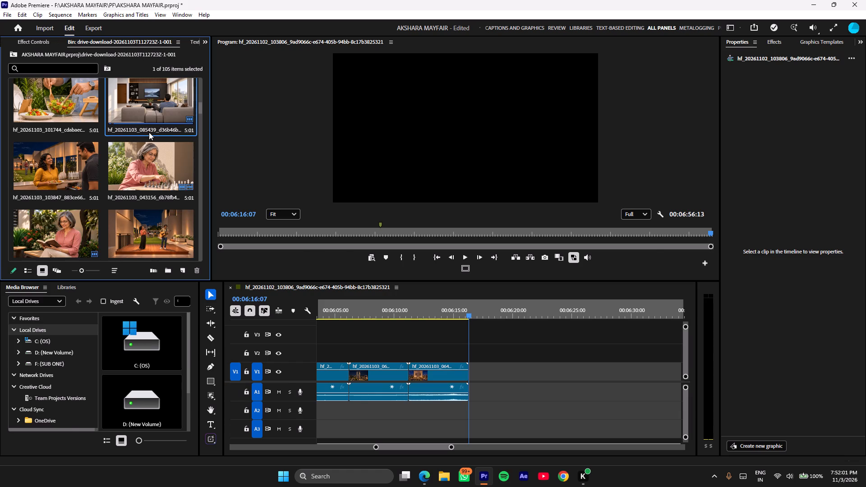
key(grave)
click(422, 478)
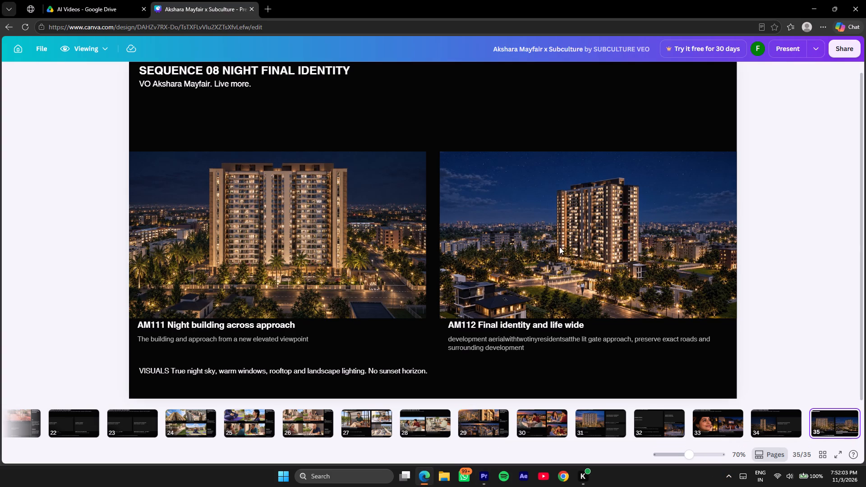
click(486, 479)
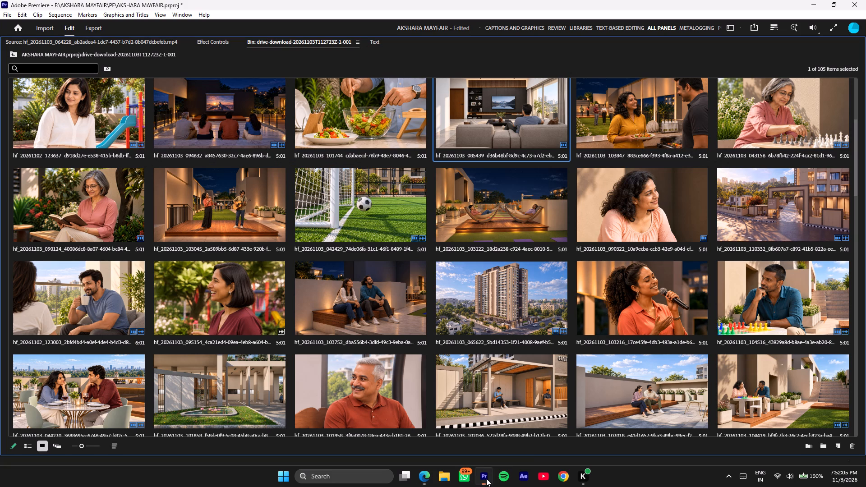
scroll(580, 335, down, 8)
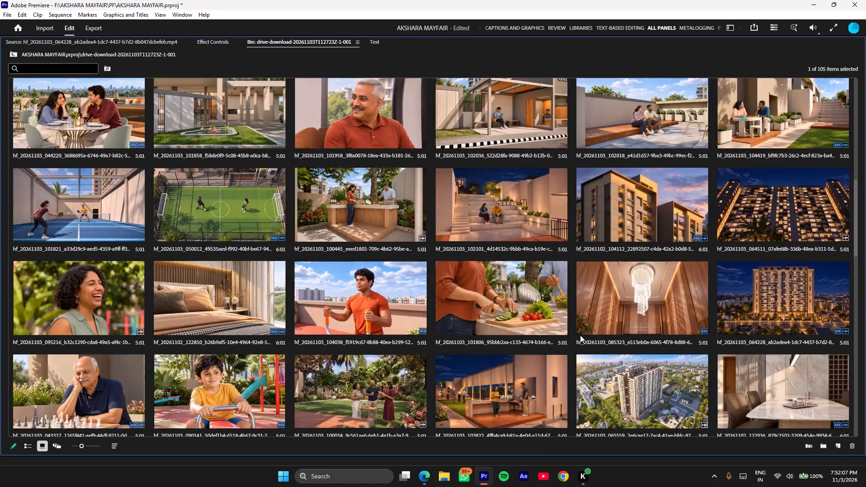
scroll(580, 335, down, 7)
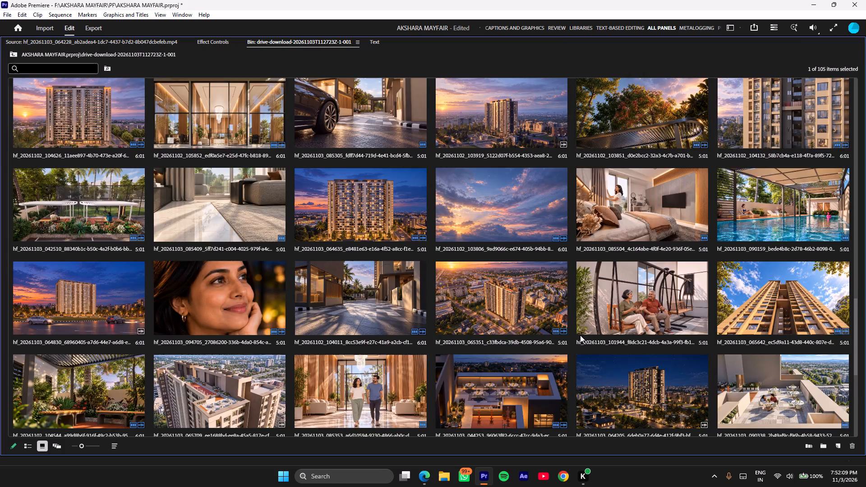
scroll(580, 335, down, 1)
Add the night aerial clip hf_20261103_064205 to V1 after the night building clip and close the gap between them.
double_click(614, 193)
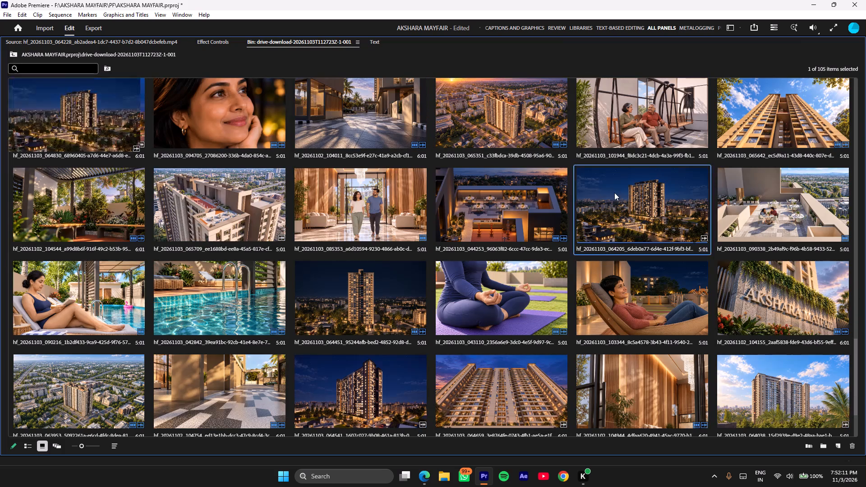
key(grave)
drag(105, 116, 531, 386)
right_click(491, 377)
click(508, 389)
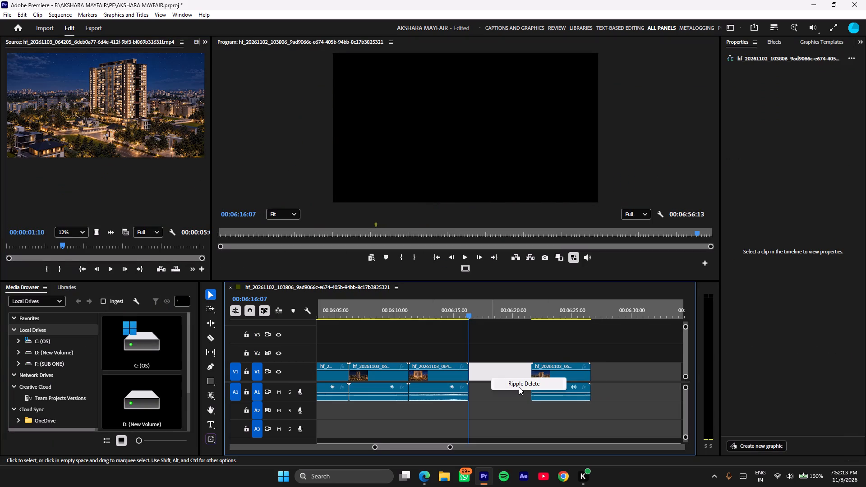
click(519, 387)
key(Down)
Switch to the Canva storyboard in Edge and check for any page after page 35.
scroll(178, 54, down, 5)
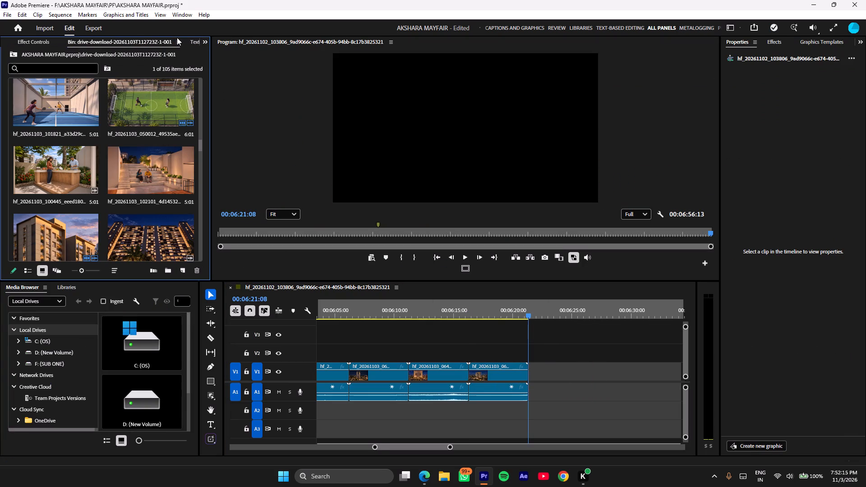
click(164, 156)
key(grave)
click(426, 482)
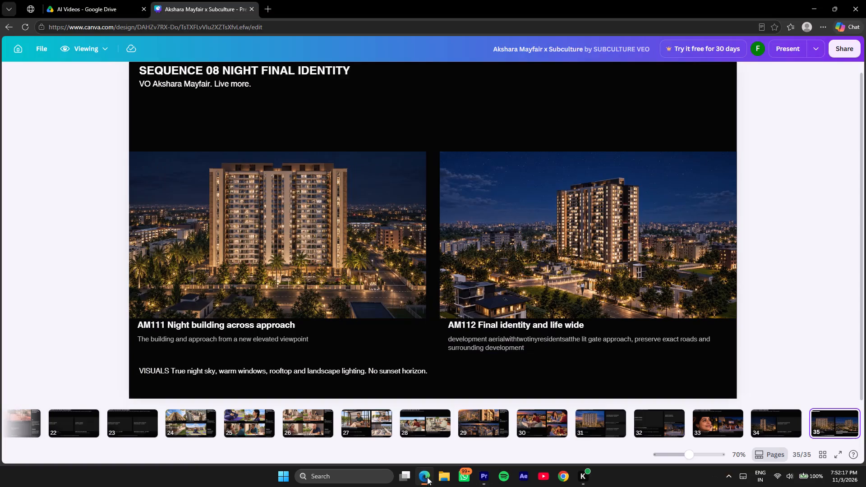
key(Right)
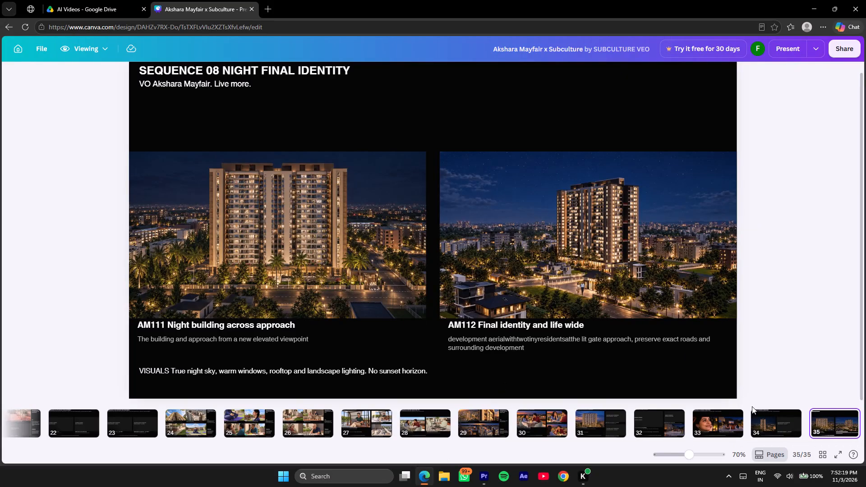
key(Right)
key(Right)
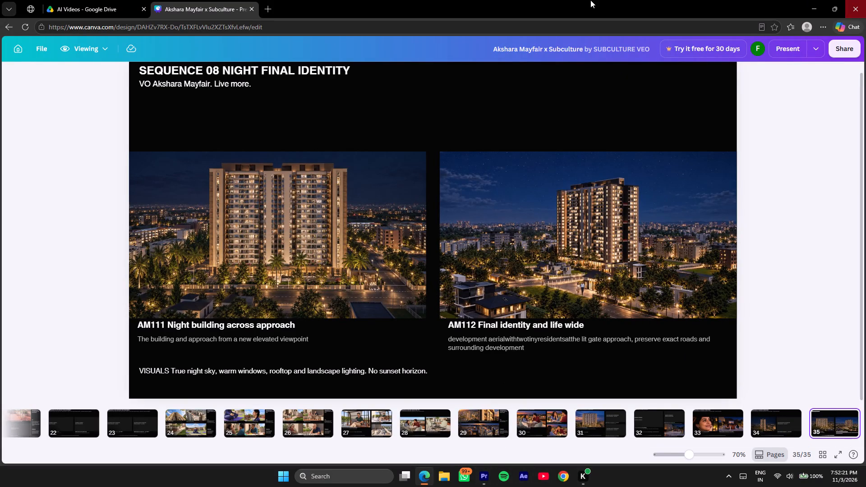
Close the Canva storyboard tab and the Edge window.
middle_click(209, 1)
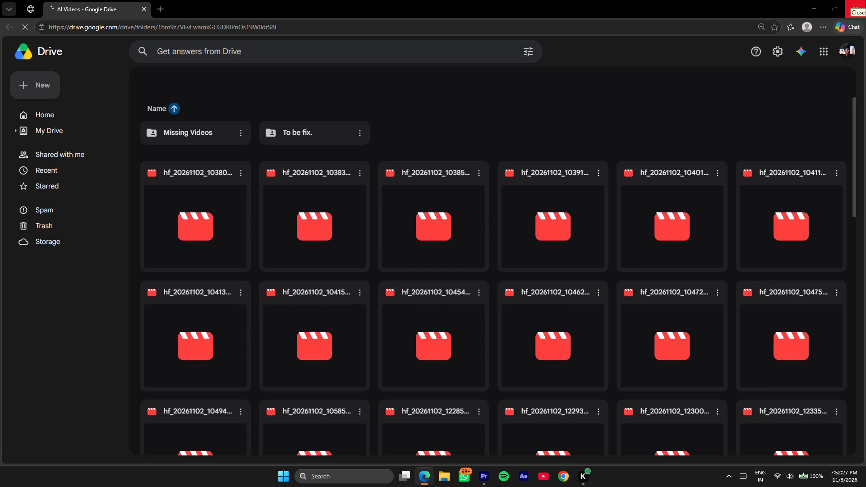
click(865, 0)
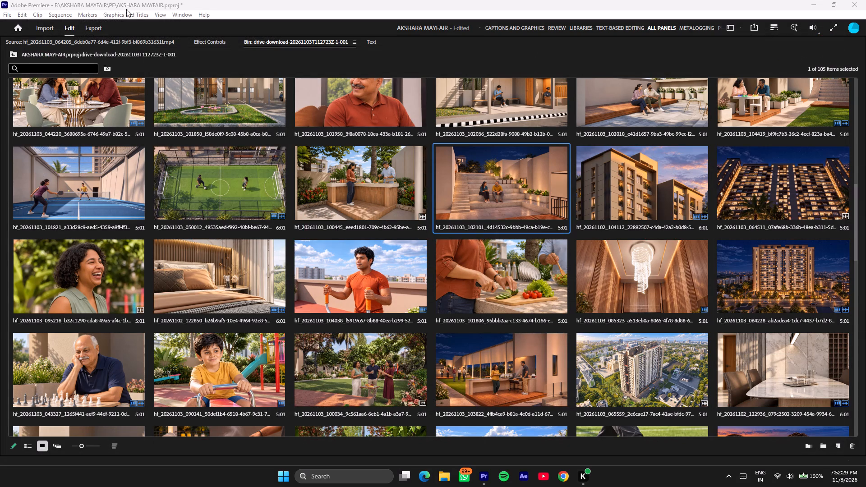
Restore the bin to its normal size in the Premiere workspace and save the project.
click(390, 222)
key(grave)
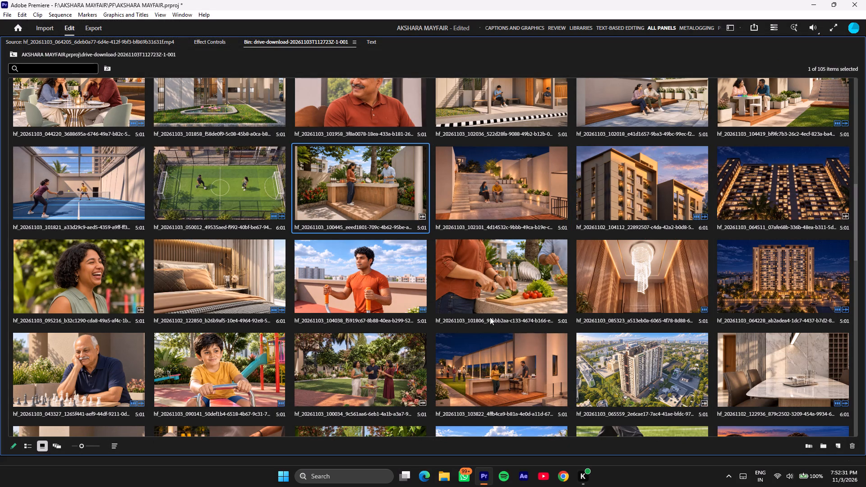
scroll(544, 290, down, 2)
key(ctrl+s)
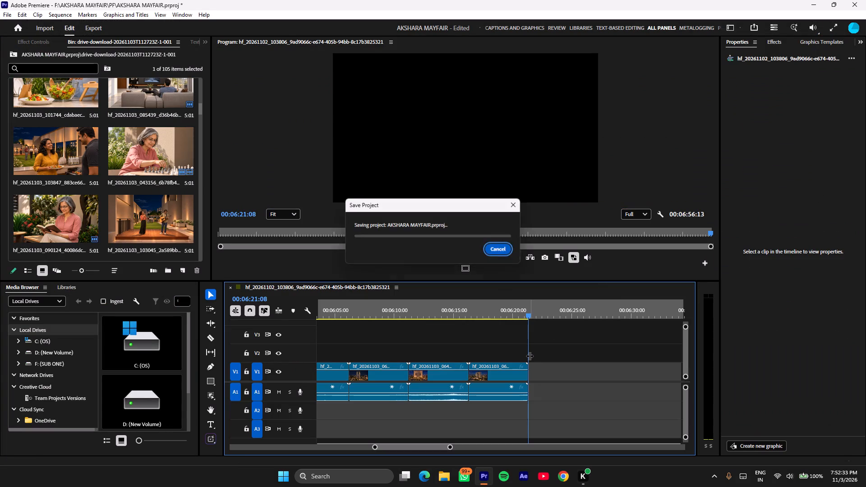
Move the playhead to the sequence start and unlink audio from video for all clips in the timeline.
text(--)
key(minus)
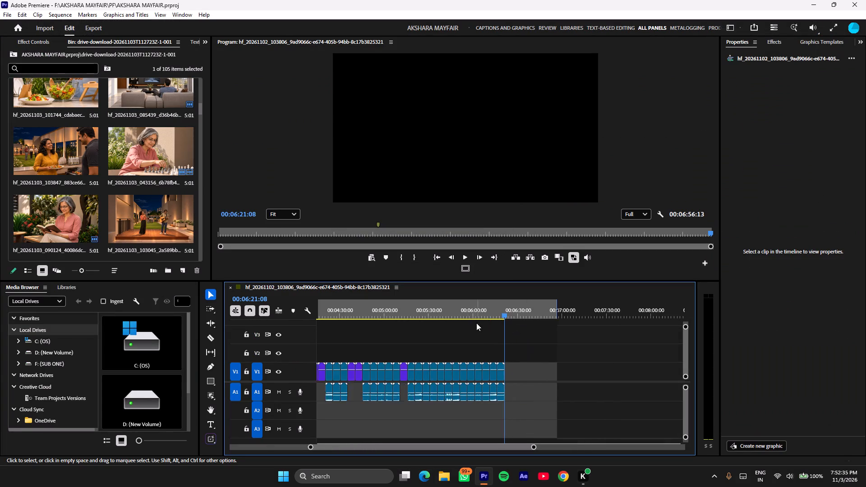
key(minus)
drag(458, 311, 148, 345)
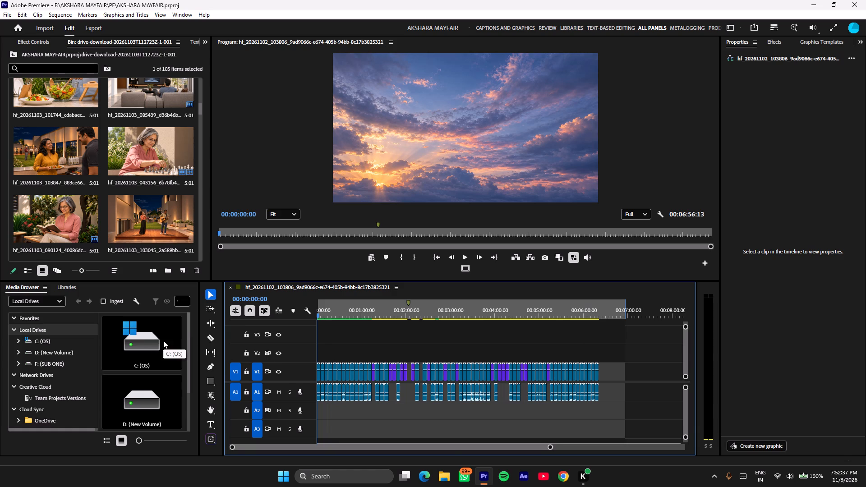
text(==)
key(minus)
key(minus)
drag(644, 357, 284, 400)
right_click(425, 383)
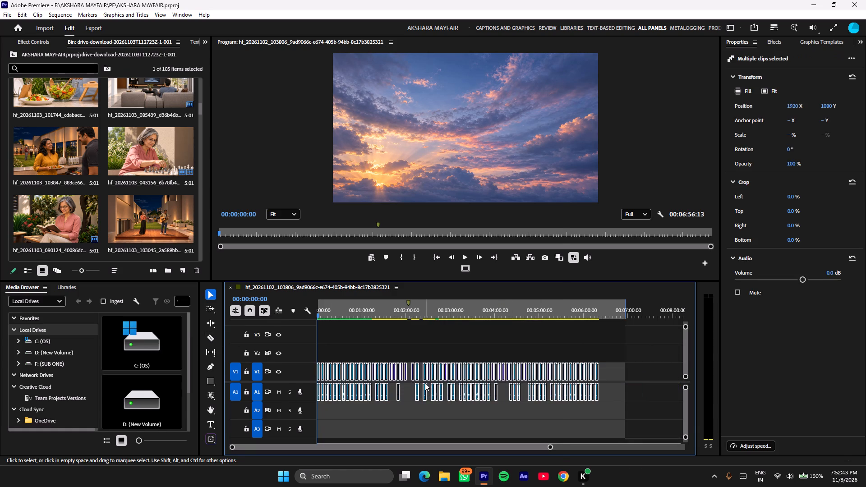
click(467, 166)
click(625, 368)
Delete all the audio clips from track A1 and save the project.
drag(631, 399, 535, 419)
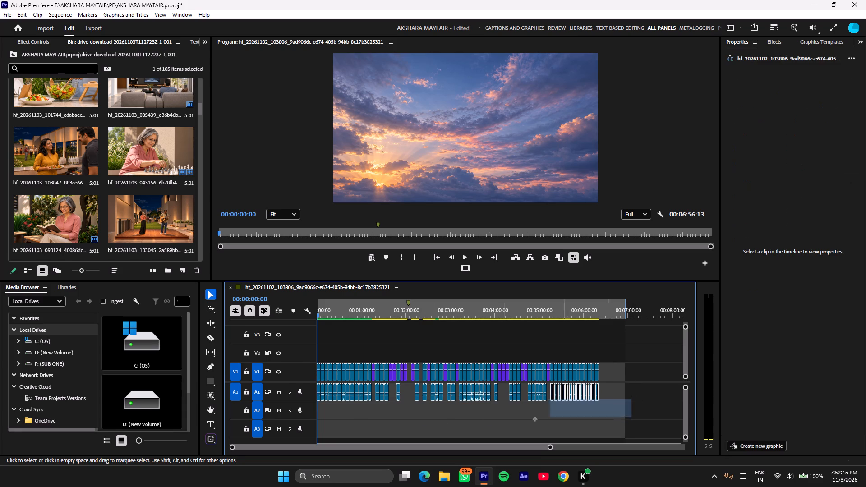
drag(535, 419, 290, 409)
key(BackSpace)
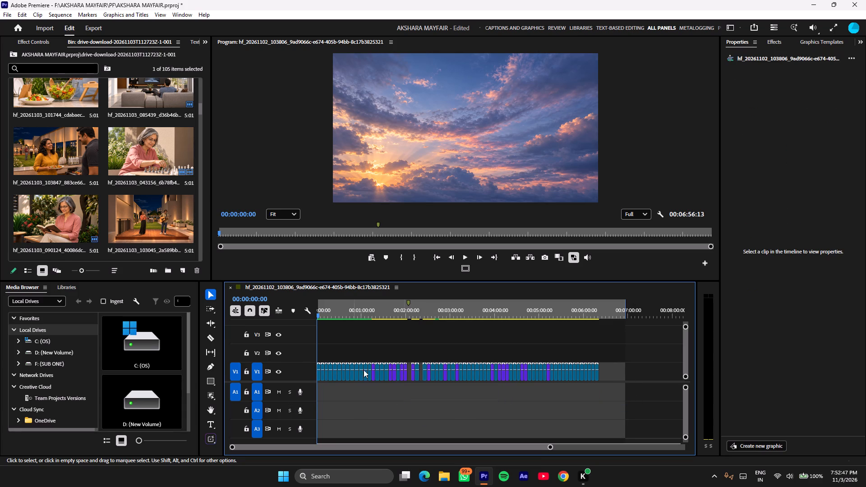
key(ctrl+s)
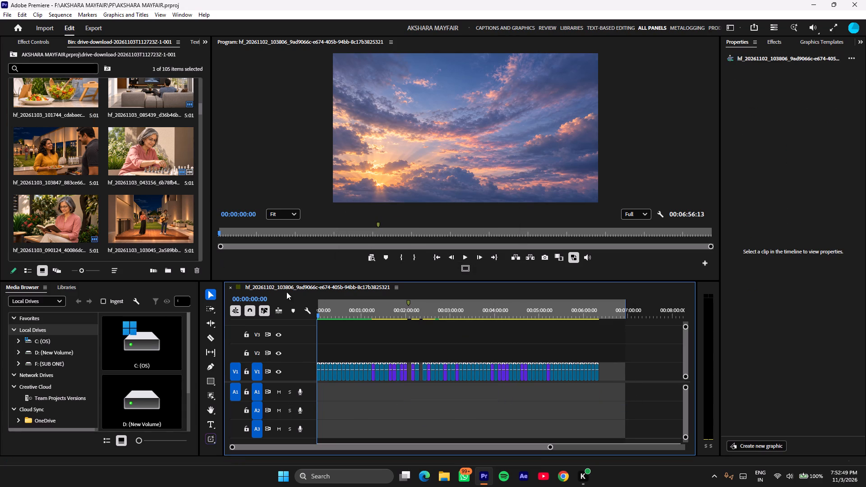
Reveal the open sequence in its SEQS bin and open its name for editing.
right_click(289, 289)
click(358, 213)
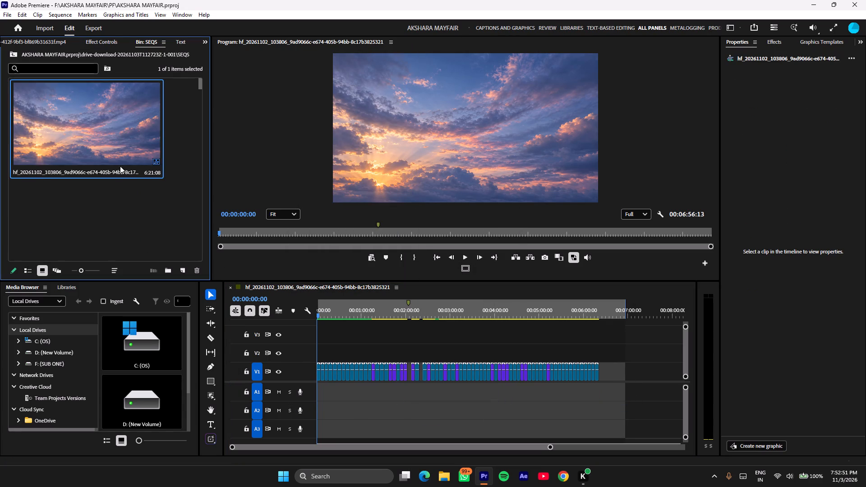
click(103, 175)
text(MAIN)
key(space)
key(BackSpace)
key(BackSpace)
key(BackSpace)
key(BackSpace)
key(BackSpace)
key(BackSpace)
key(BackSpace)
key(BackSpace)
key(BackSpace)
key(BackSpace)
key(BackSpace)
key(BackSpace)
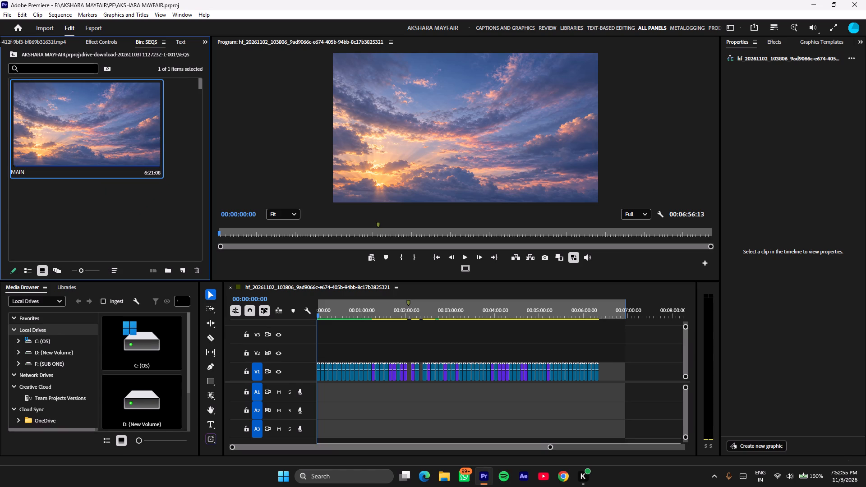
Rename the sequence as LINE UP.
text(LINE)
key(space)
text(UP)
click(106, 214)
Duplicate the LINE UP sequence as MAIN EDIT and open the copy in the timeline.
right_click(119, 123)
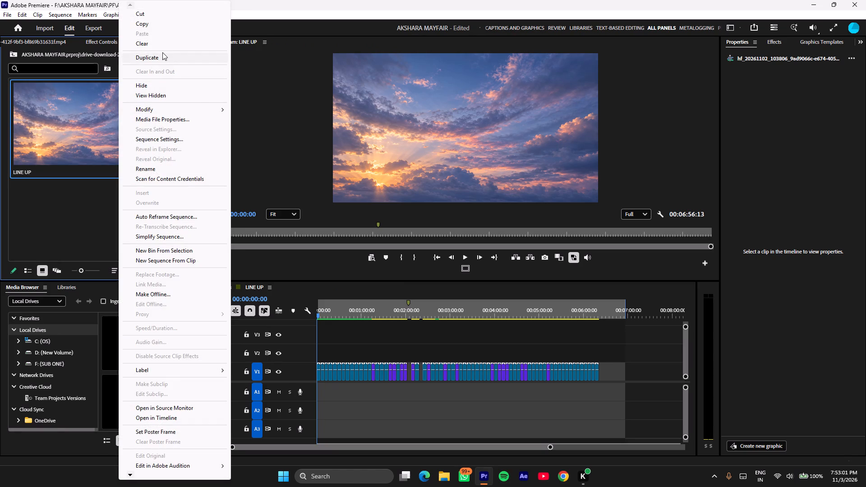
click(161, 55)
click(133, 138)
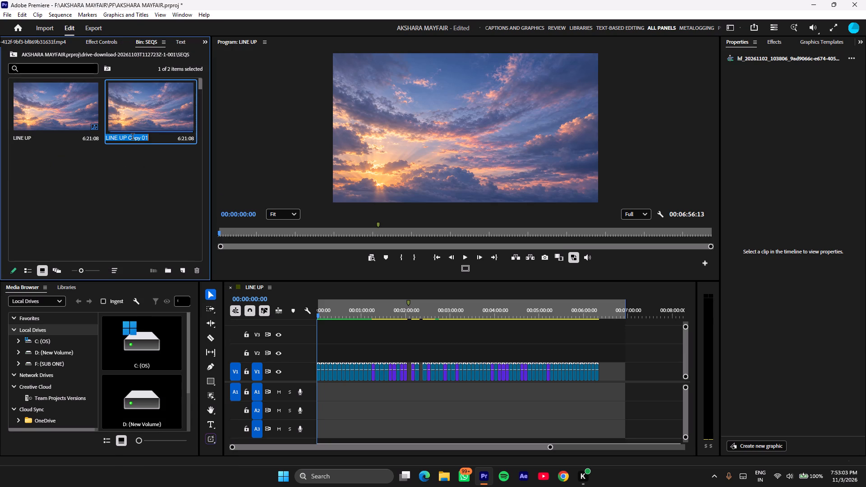
text(MAIN EDIT)
click(109, 206)
double_click(146, 116)
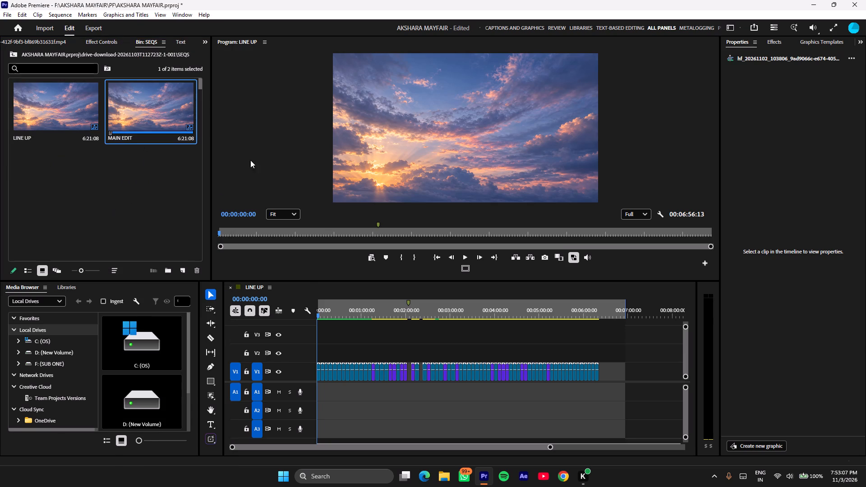
Switch to Chrome and open a window with the Subculture profile.
click(566, 476)
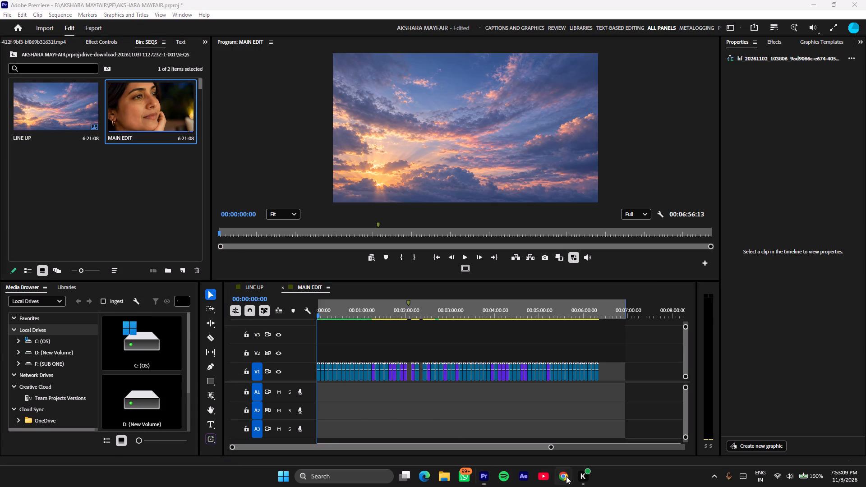
scroll(507, 266, down, 1)
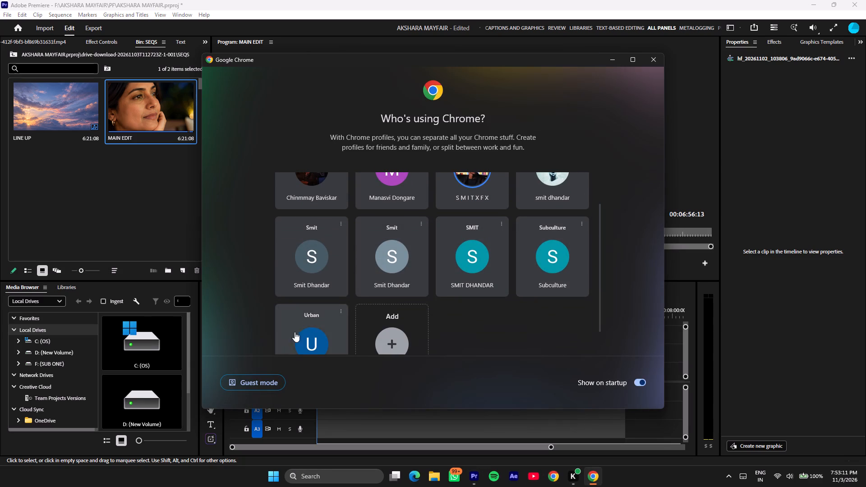
scroll(540, 320, up, 4)
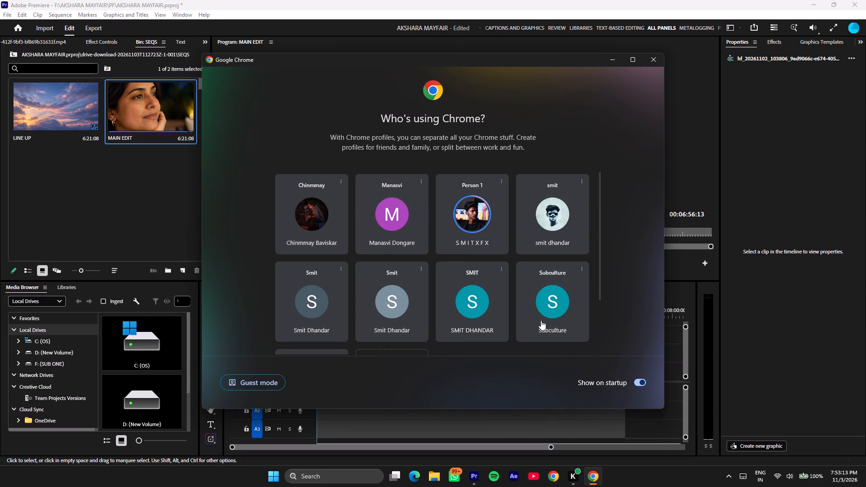
scroll(541, 320, down, 4)
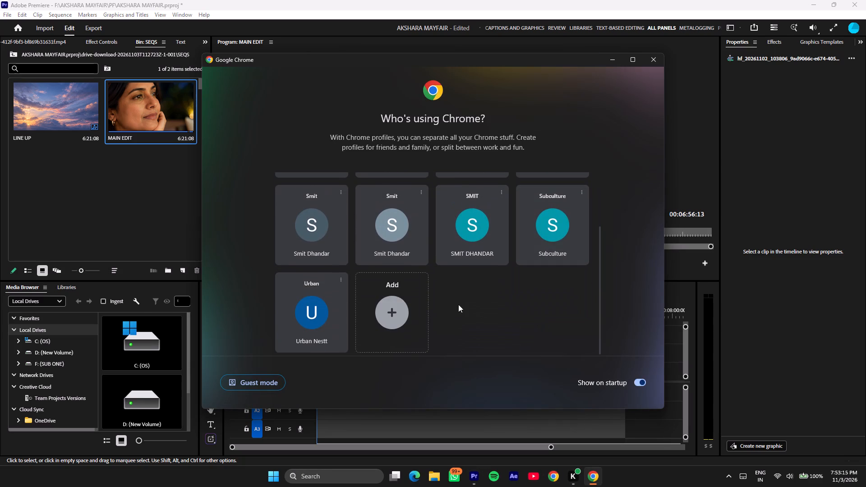
scroll(507, 302, up, 3)
click(540, 318)
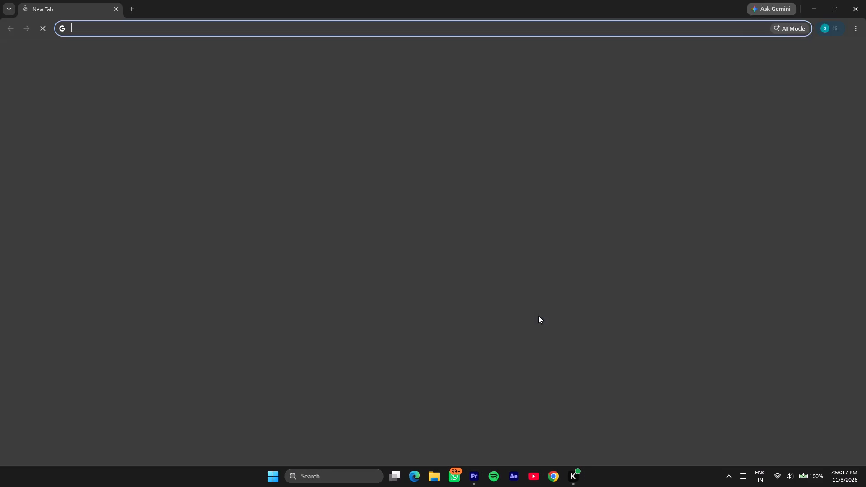
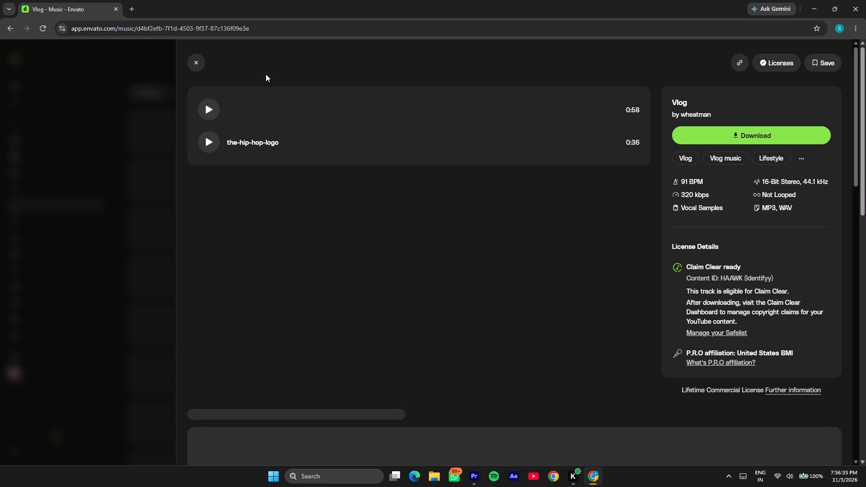
Close the open Vlog track page and search the music library for "cinematic fast paced music".
click(195, 63)
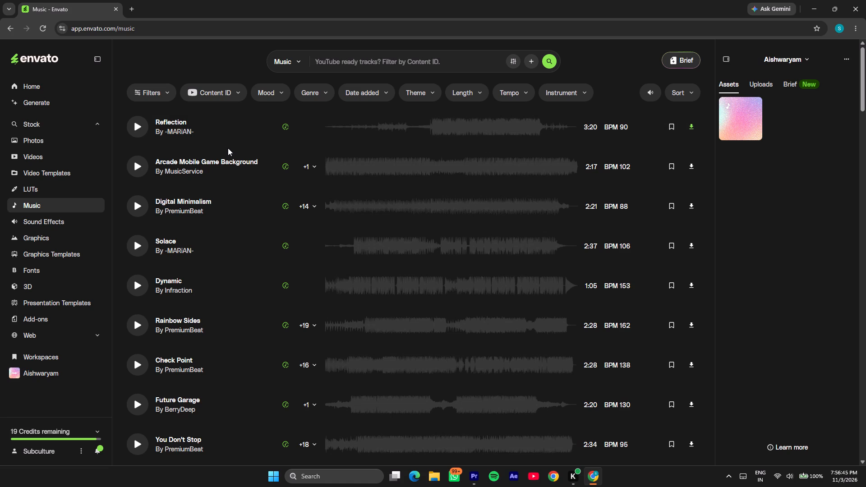
click(426, 57)
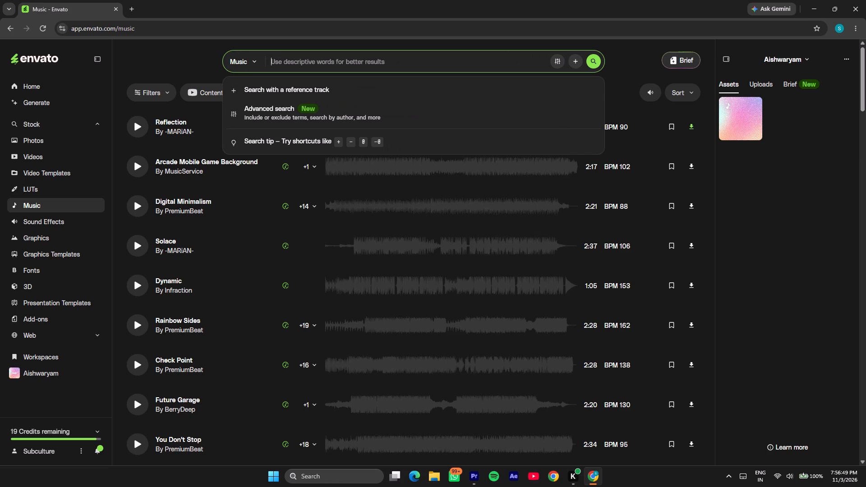
text(cinematic)
key(space)
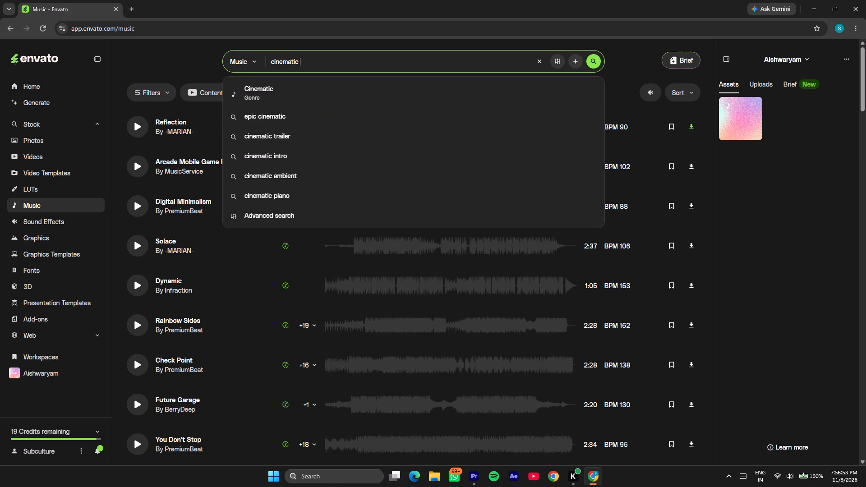
key(b)
key(BackSpace)
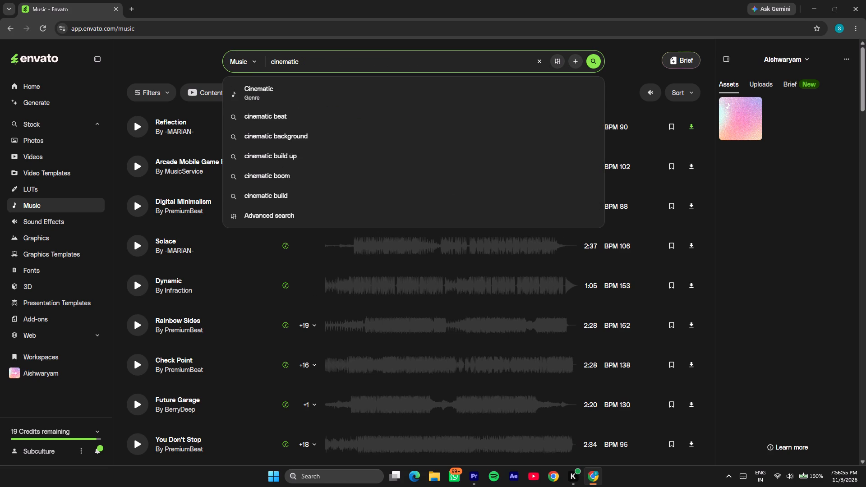
text(fast paced)
key(space)
text(music)
key(Return)
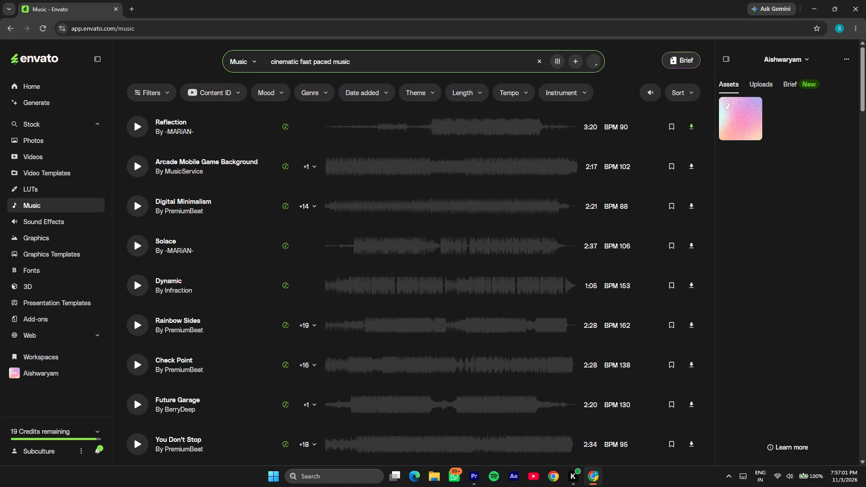
Preview the first results: Fast Paced by fatbunny and by MrClaps, Chasing Adventure, Stereo_Color's Fast Pace and Epic Cinematic Rooftop Chase.
click(128, 126)
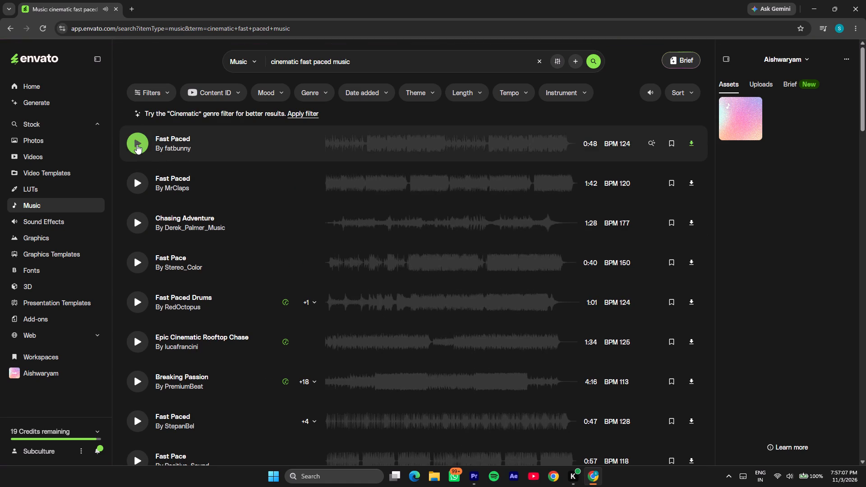
click(137, 144)
scroll(198, 256, up, 5)
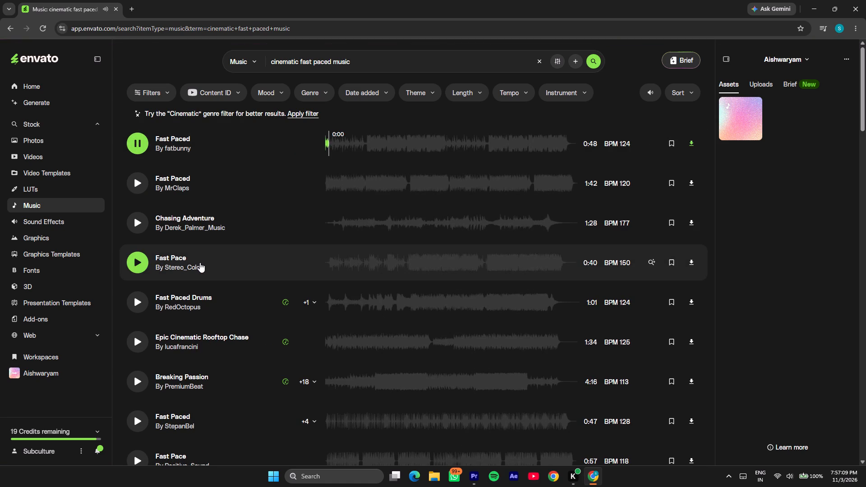
scroll(791, 478, up, 12)
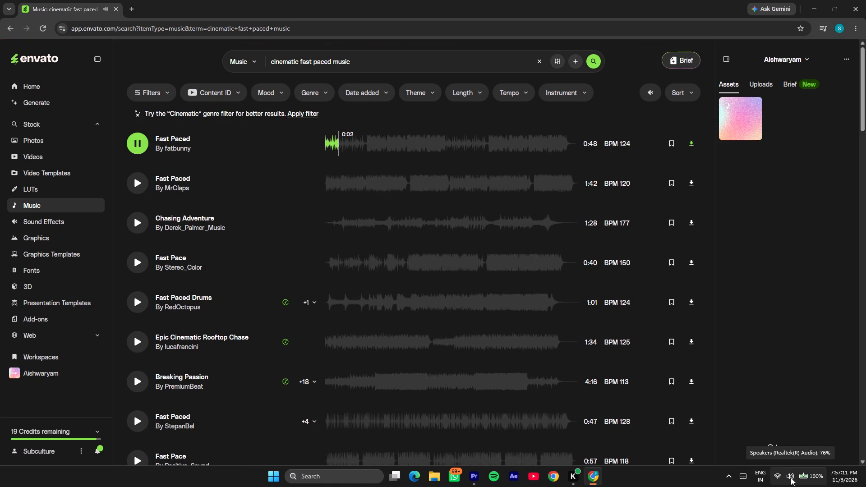
click(124, 179)
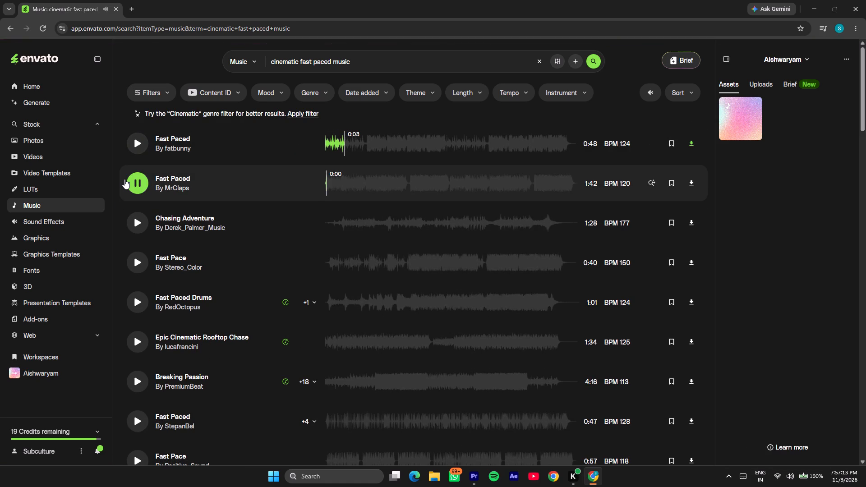
click(141, 227)
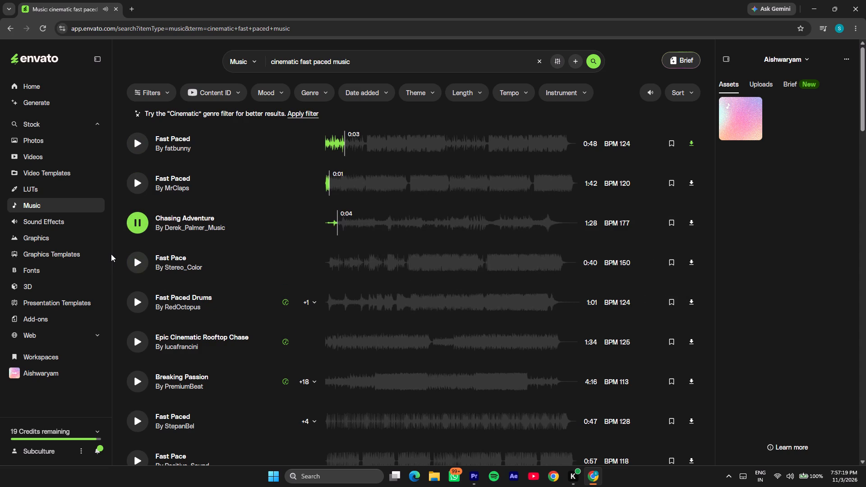
click(132, 264)
scroll(157, 268, down, 1)
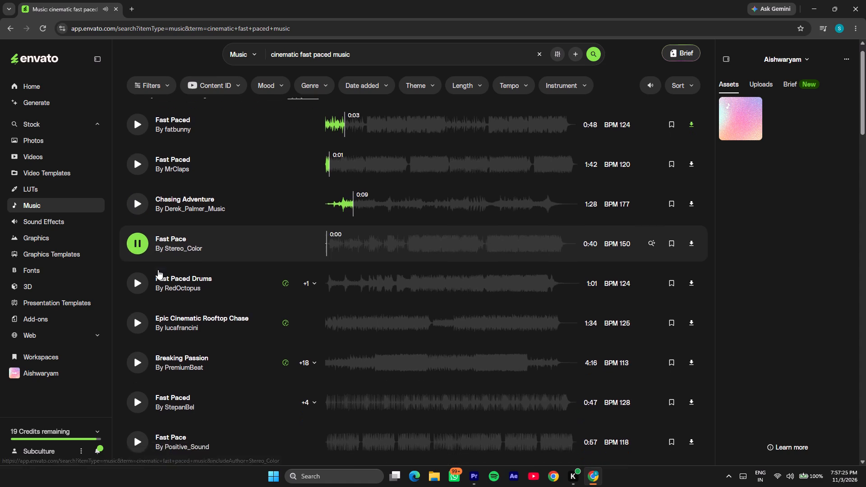
click(138, 302)
Preview the tracks Breaking Passion, StepanBel's Fast Paced, Pump It Up, Burn It On, Always Motivated and Fast-Paced Quirky.
scroll(164, 298, down, 2)
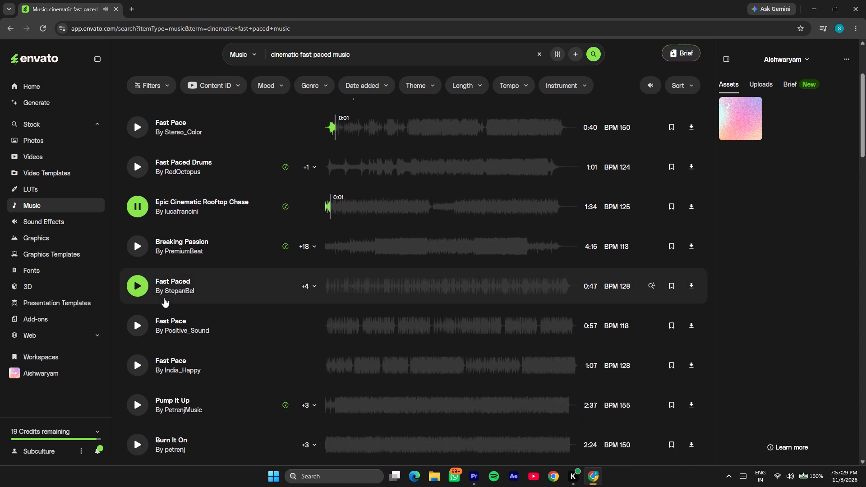
click(140, 241)
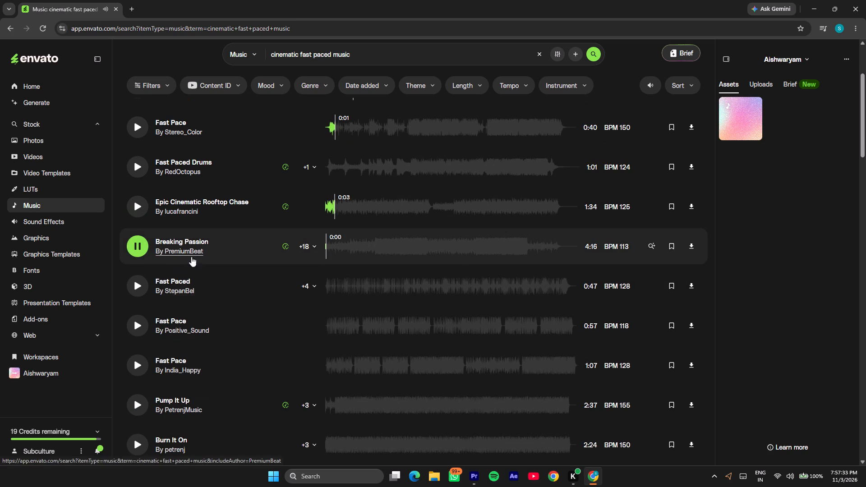
click(126, 286)
scroll(194, 303, down, 2)
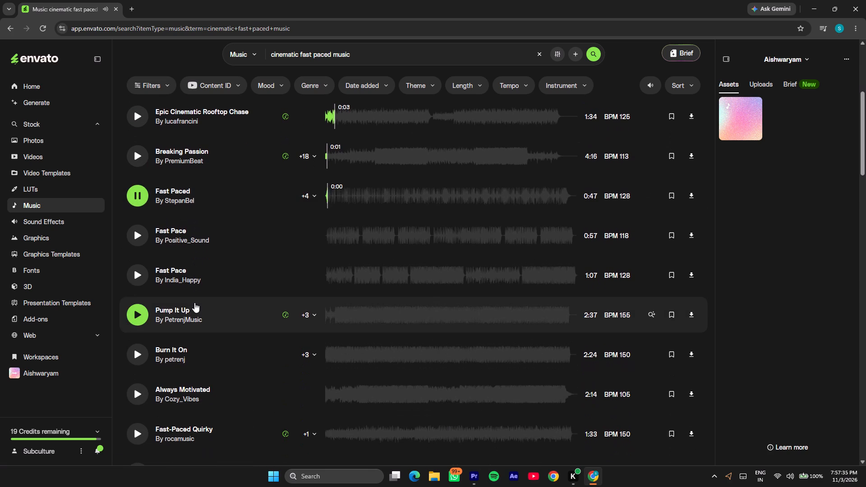
click(148, 309)
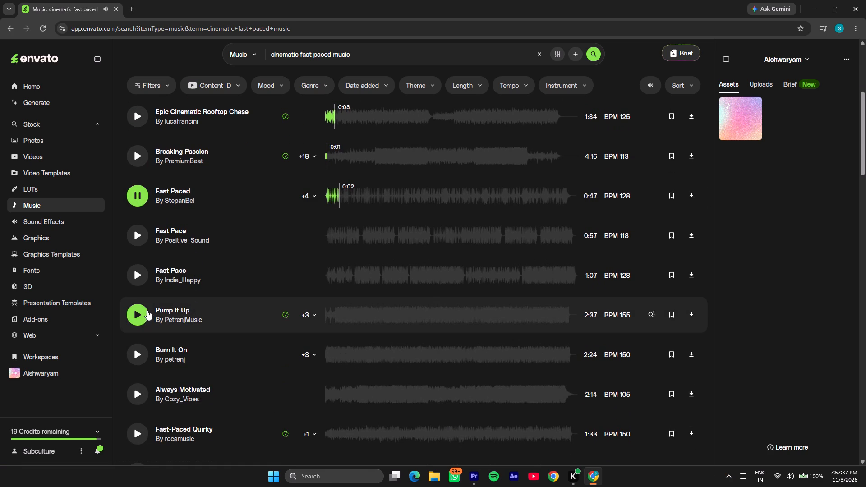
click(140, 312)
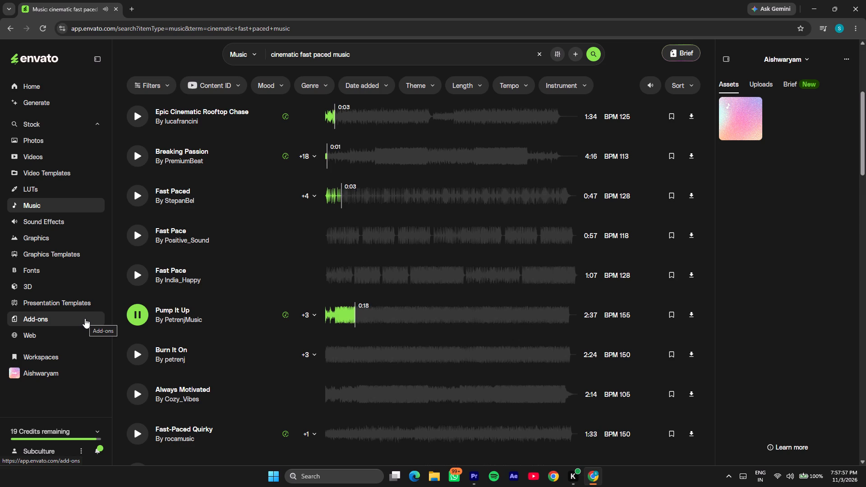
scroll(80, 312, down, 2)
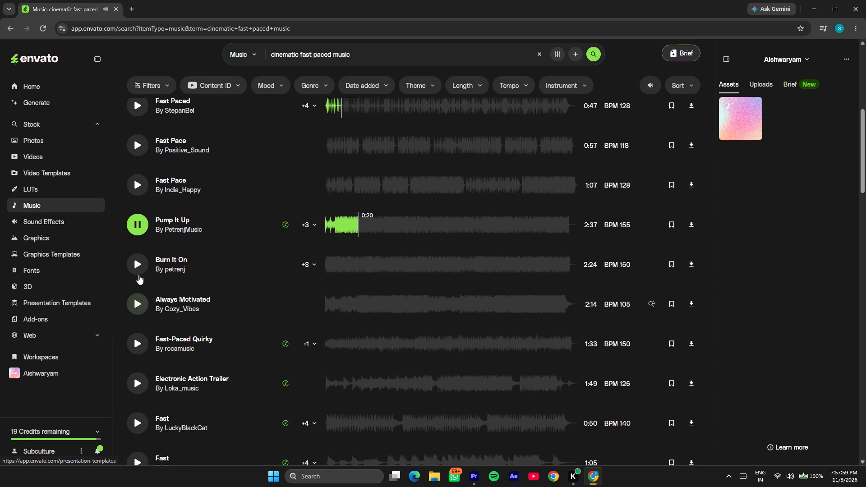
click(139, 265)
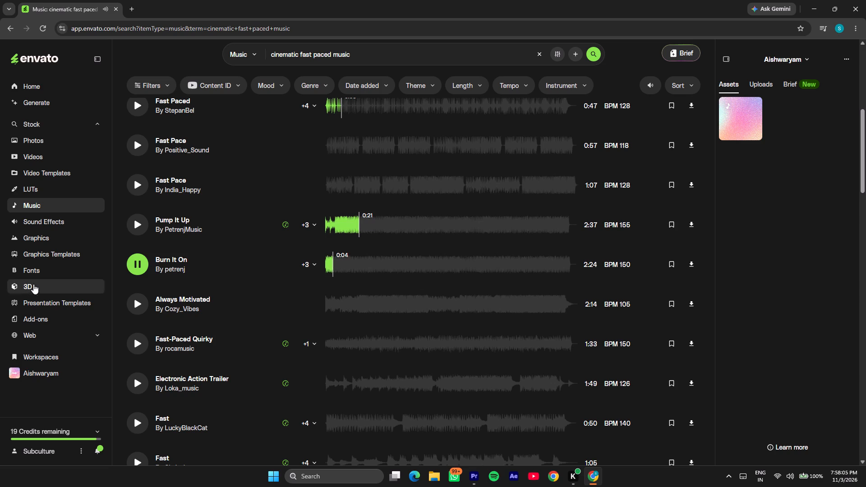
click(145, 300)
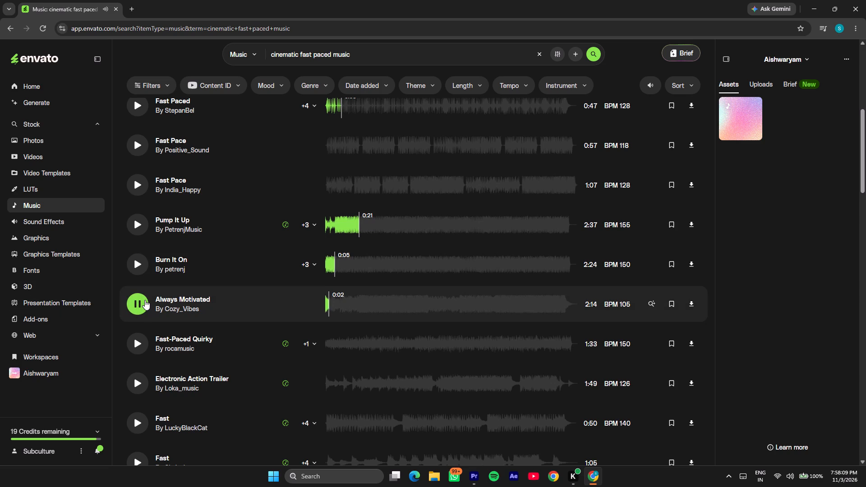
click(138, 346)
Preview Electronic Action Trailer, Dark Aggressive Adrenaline Trailer, Determination, and the Fast tracks by LuckyBlackCat, SkyIceberg and teslasounds.
scroll(312, 306, down, 1)
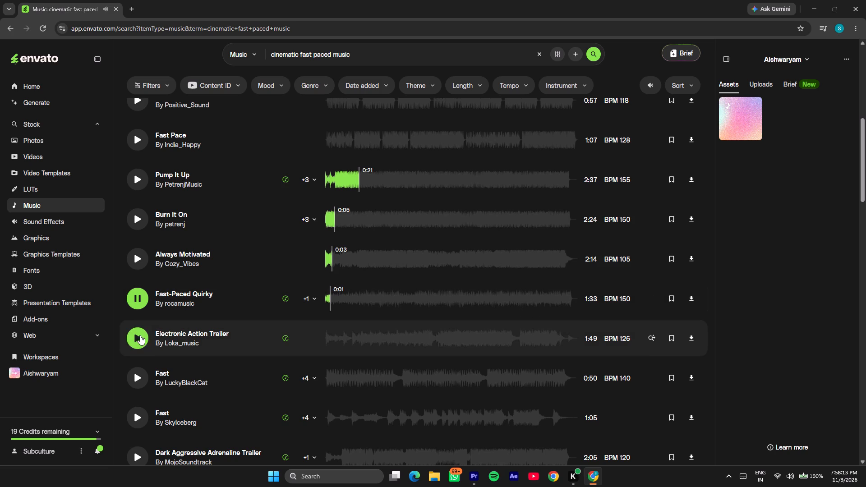
click(140, 335)
scroll(312, 322, down, 1)
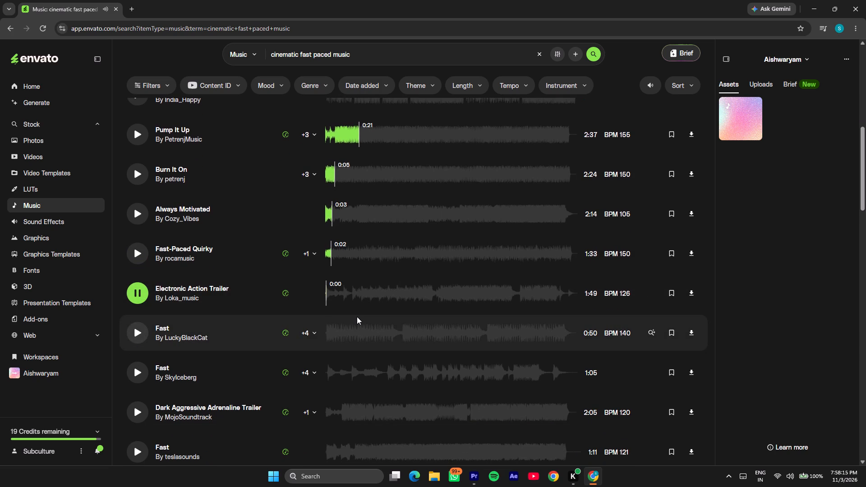
click(325, 337)
scroll(291, 322, down, 1)
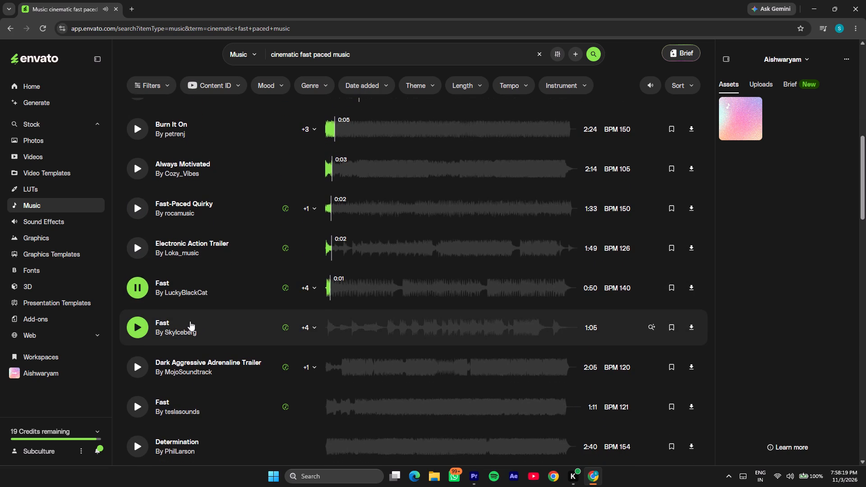
click(144, 335)
scroll(255, 318, down, 1)
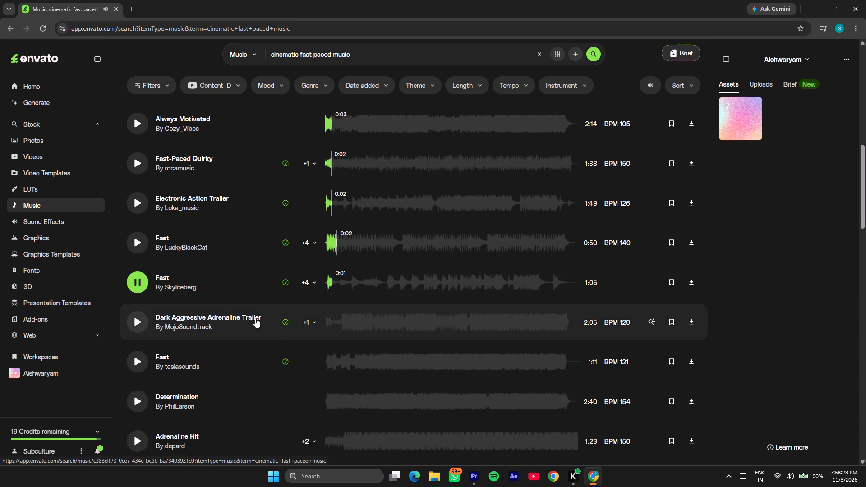
click(326, 325)
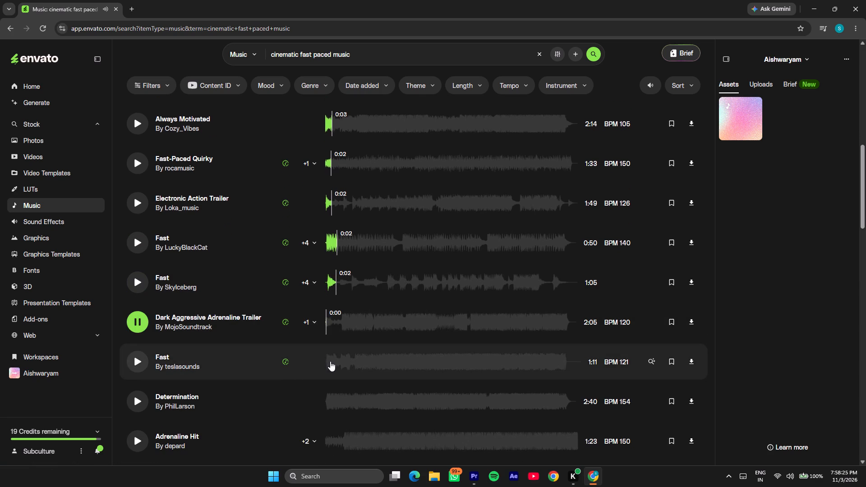
click(331, 367)
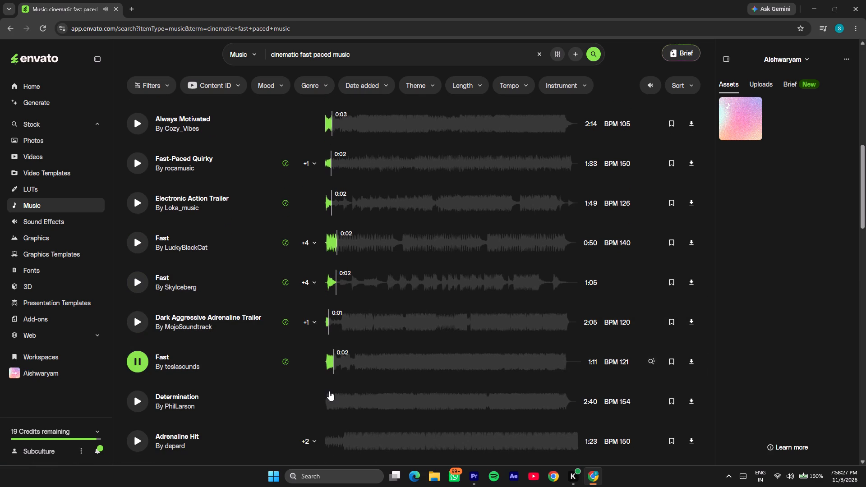
click(327, 406)
Preview the tracks Adrenaline Hit, MagneticTune's Fast, Cheeky Cinematic Percussion Beat and Rock It Up.
scroll(350, 347, down, 1)
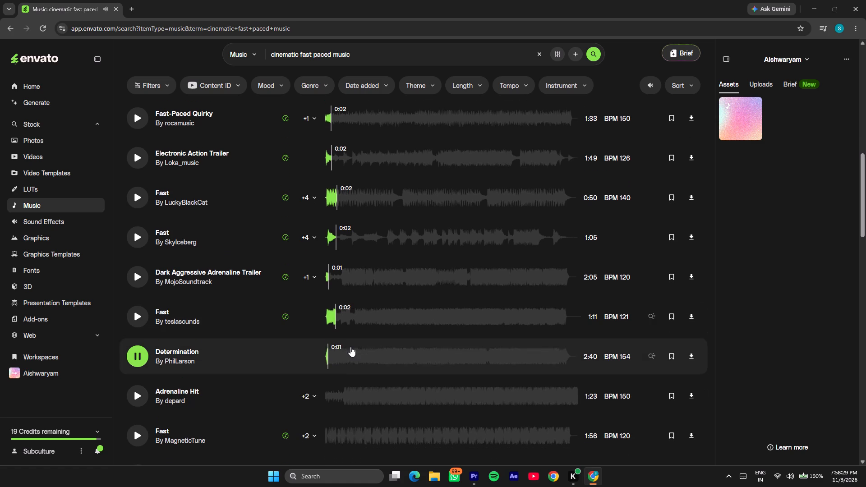
click(325, 396)
click(328, 401)
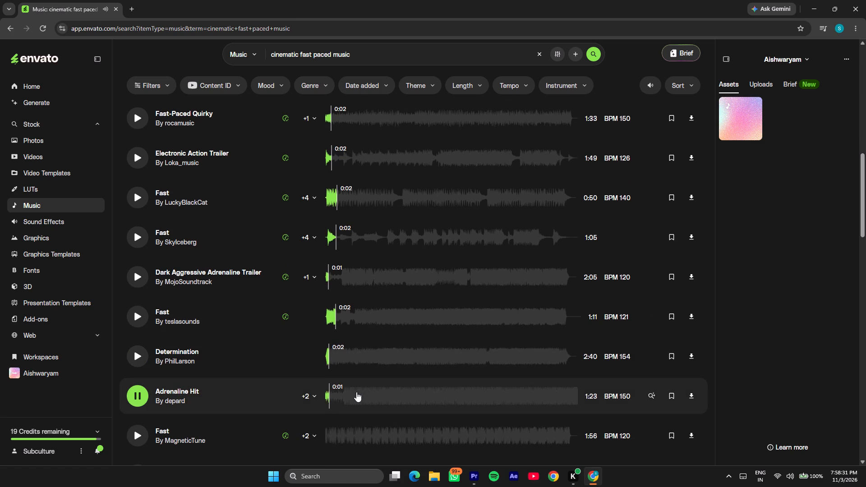
scroll(364, 384, down, 2)
click(326, 354)
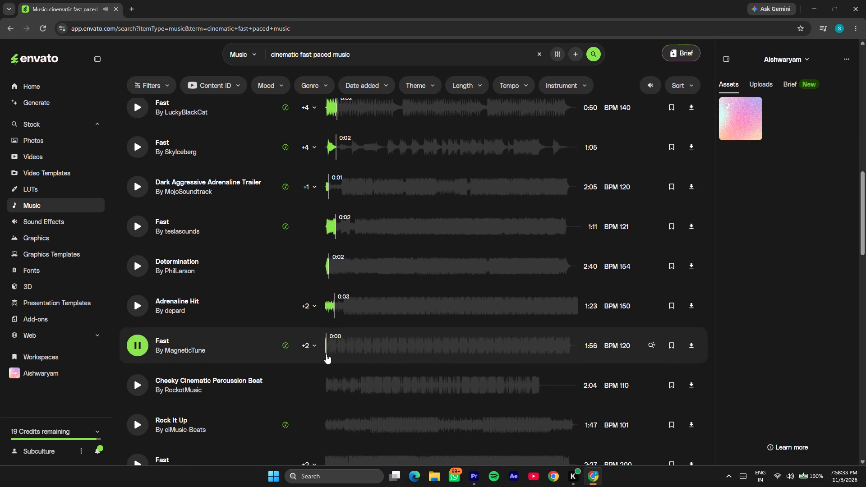
scroll(330, 361, down, 1)
click(327, 351)
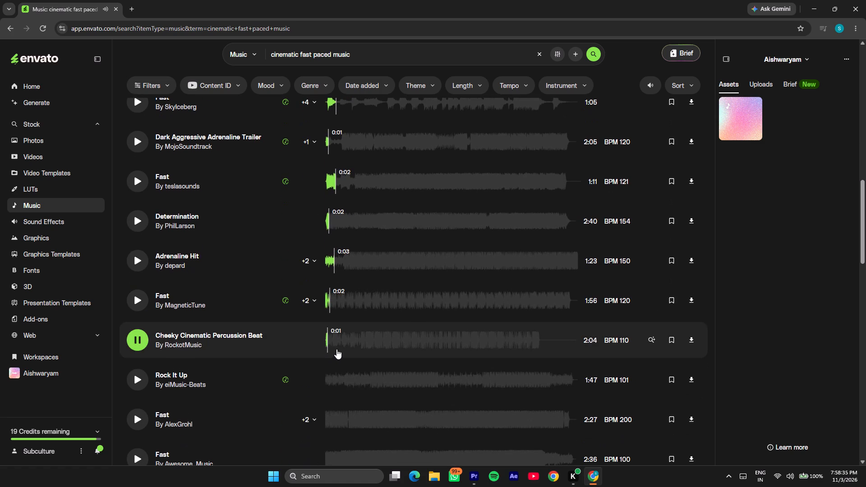
scroll(337, 349, down, 2)
click(326, 295)
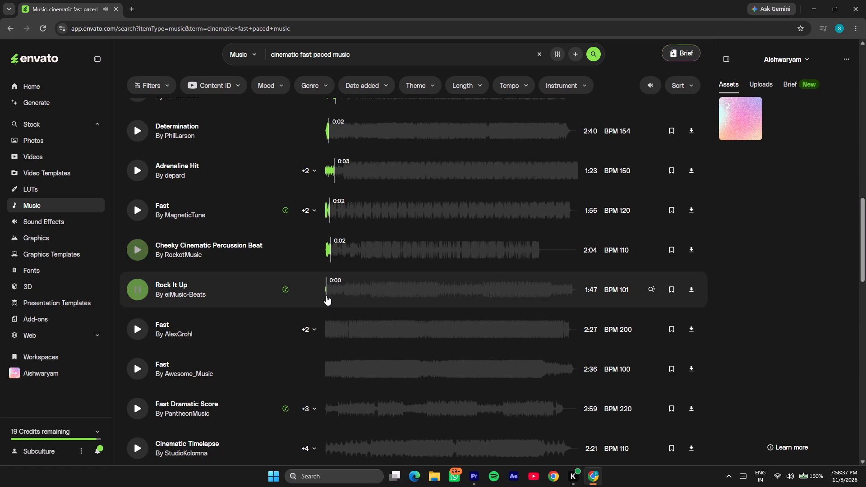
Preview the openings of the tracks Fast Dramatic Score, Cinematic Timelapse, The Fast Paced and Bulletproof.
scroll(331, 348, down, 3)
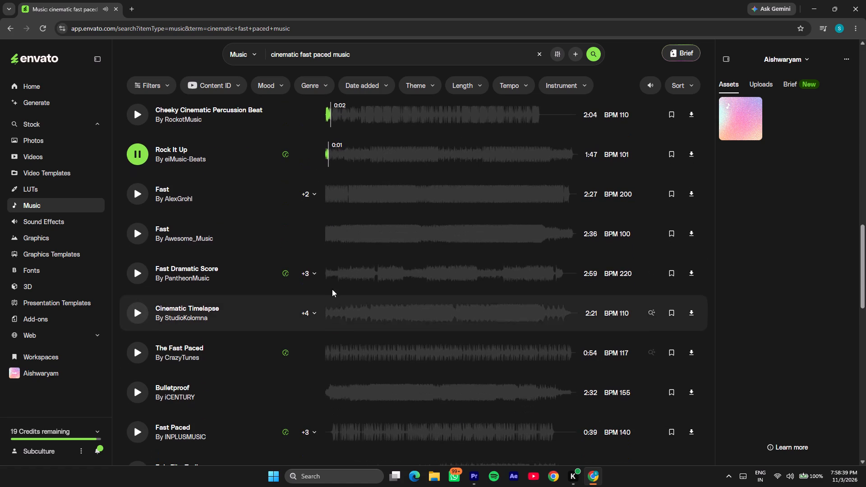
click(326, 277)
scroll(318, 305, down, 1)
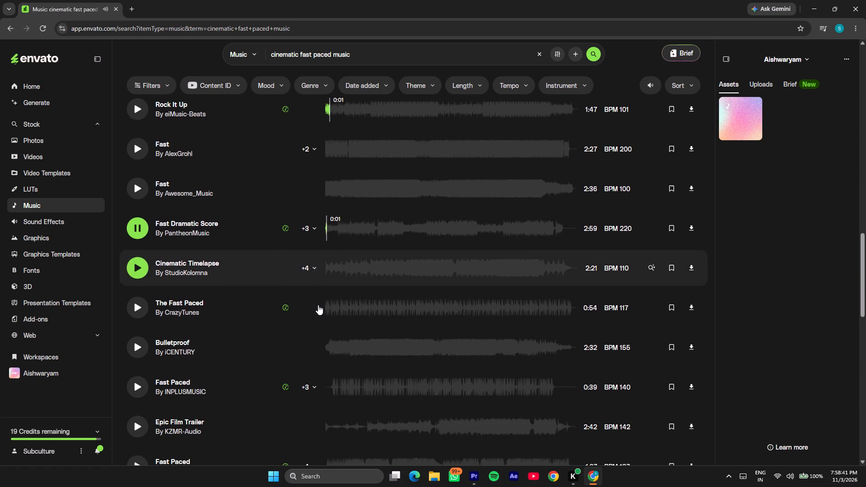
click(326, 271)
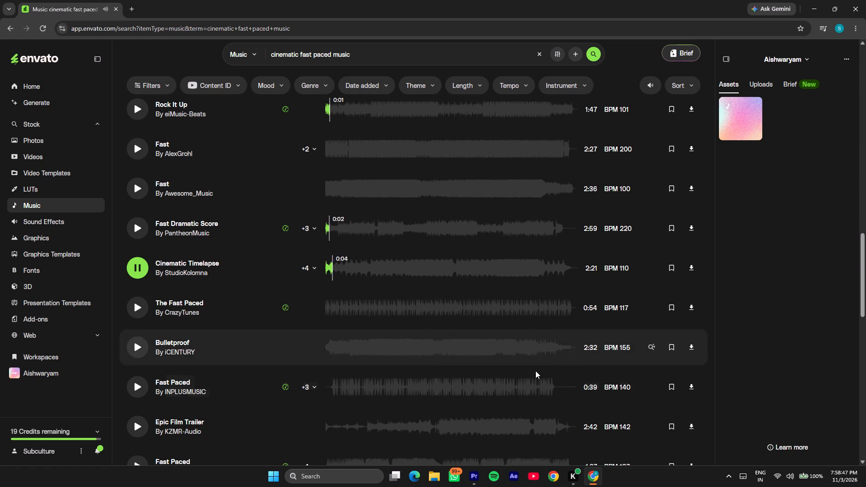
click(332, 312)
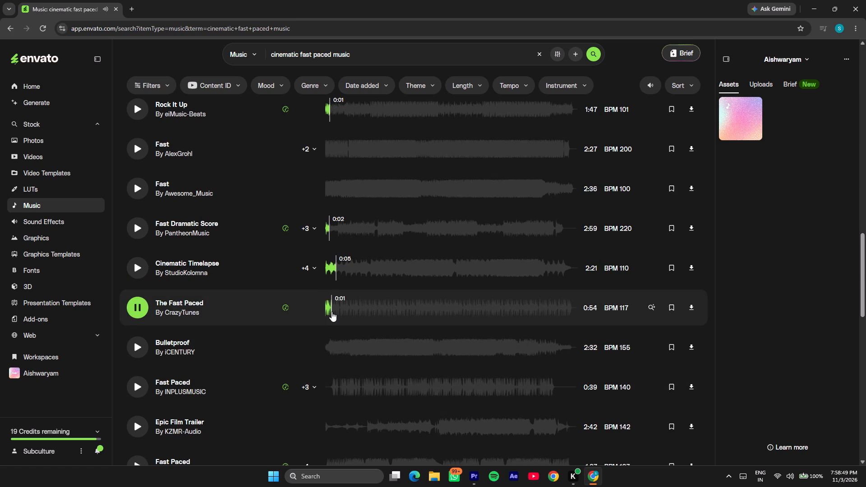
click(327, 352)
Preview KZMR-Audio's Epic Film Trailer, Tatamusic's Fast Paced and WaveMusicStudio's Epic Film Trailer.
scroll(326, 336, down, 1)
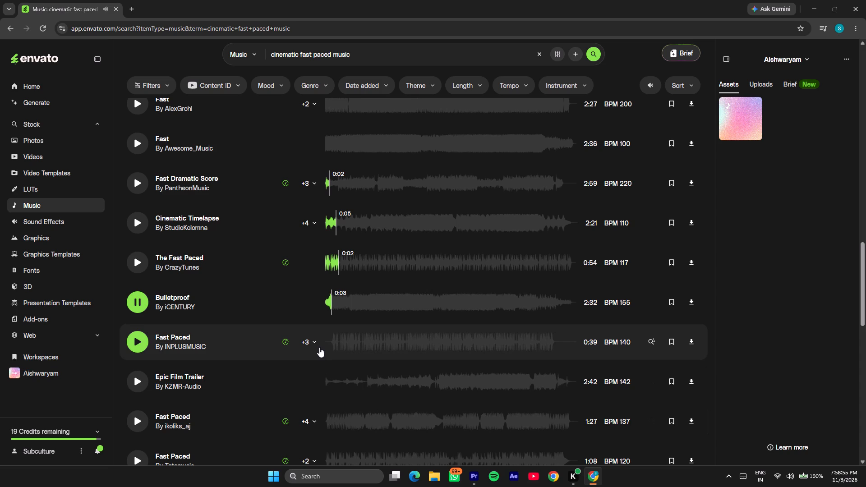
click(326, 386)
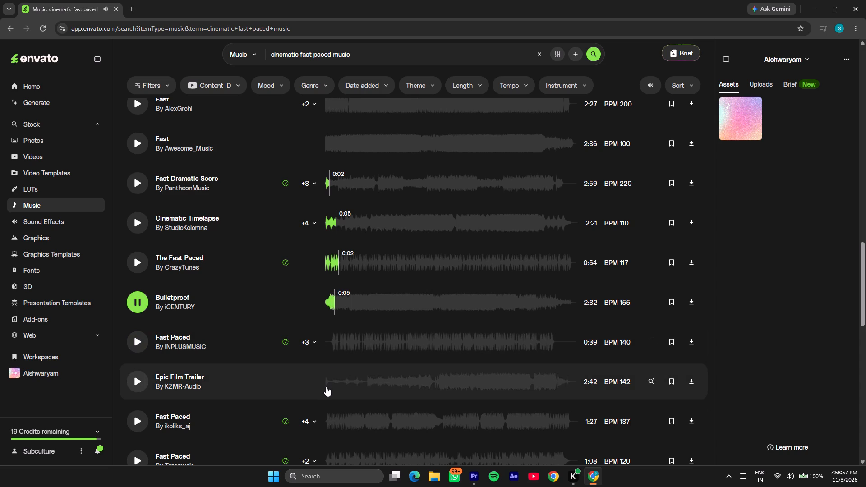
scroll(358, 370, down, 2)
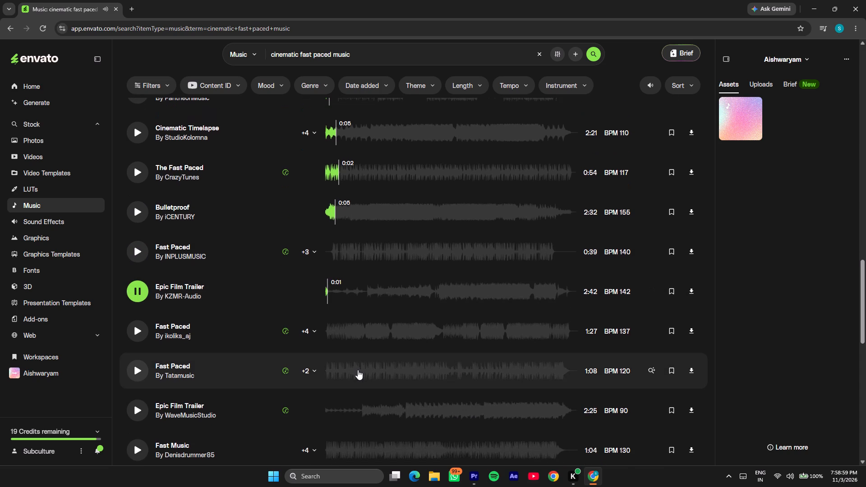
click(140, 290)
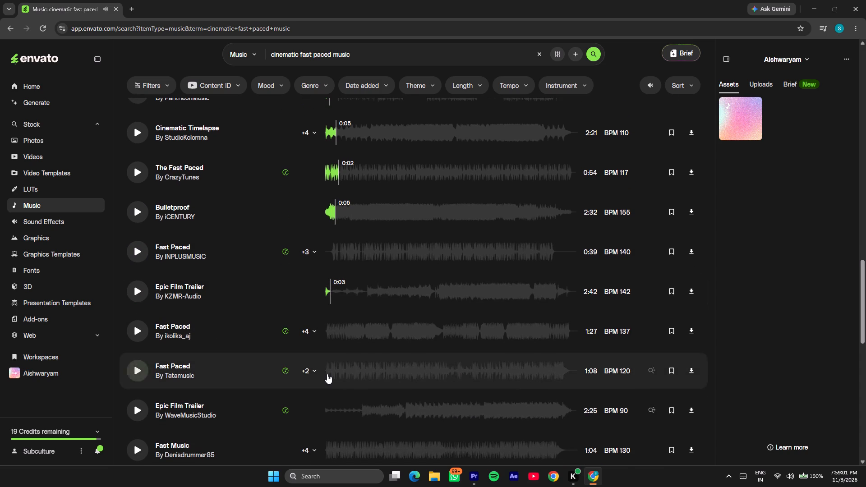
click(327, 373)
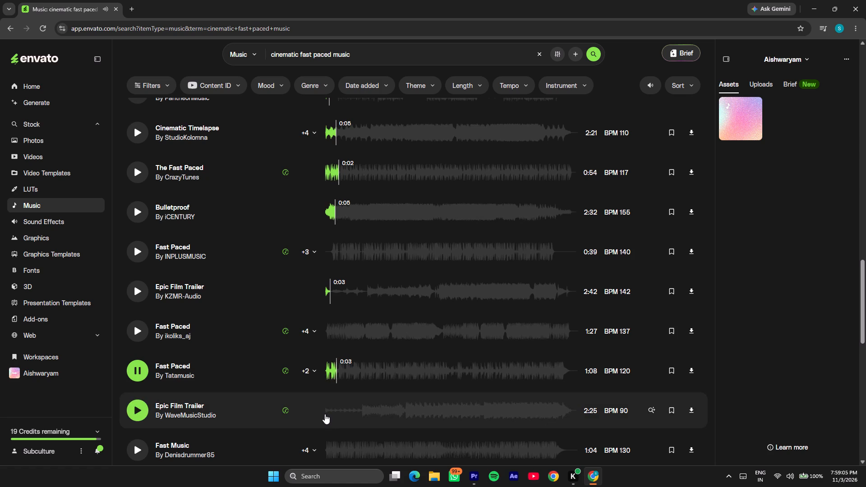
click(325, 414)
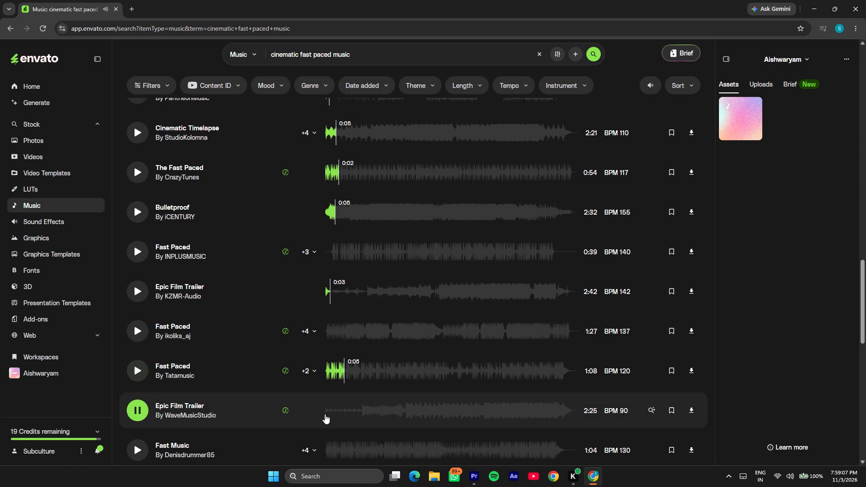
click(326, 414)
Preview Denisdrummer85's Fast Music, RVStudio's Fast and HitsLab's Fast Paced.
scroll(324, 412, down, 3)
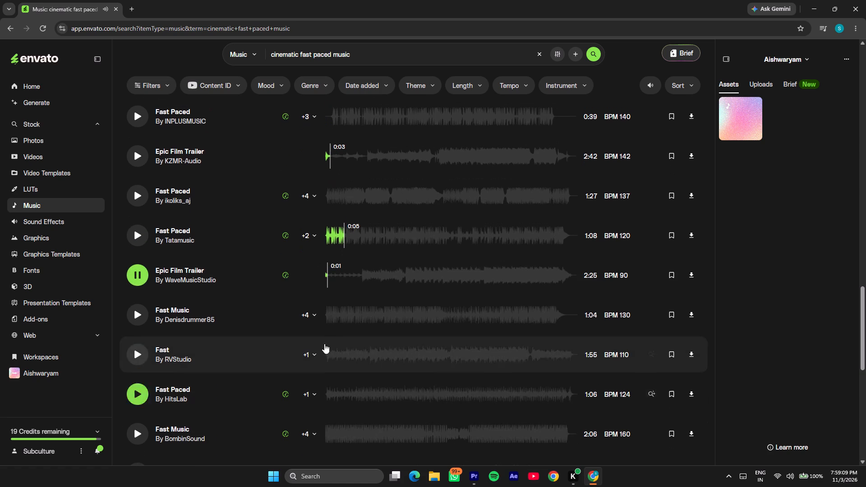
click(325, 318)
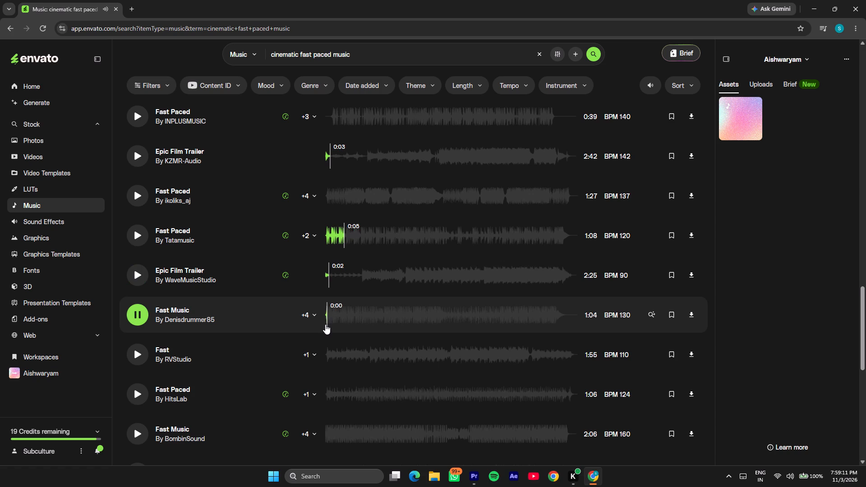
click(328, 360)
scroll(322, 362, down, 3)
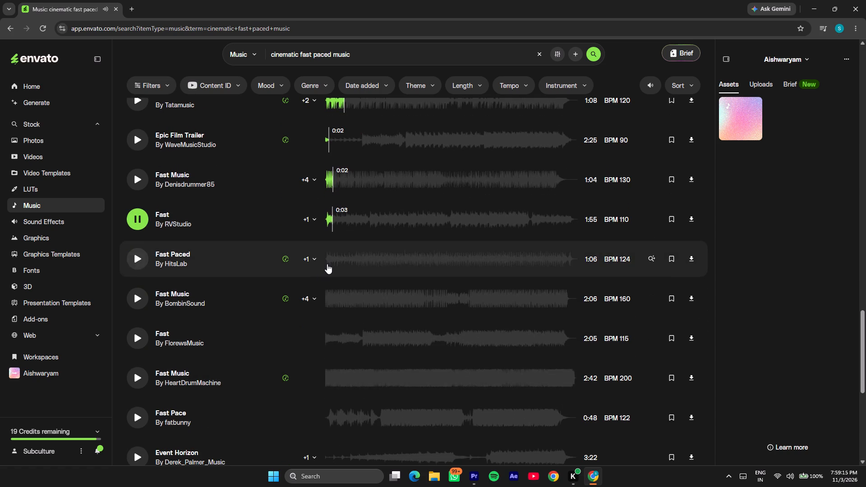
click(327, 264)
scroll(272, 422, down, 2)
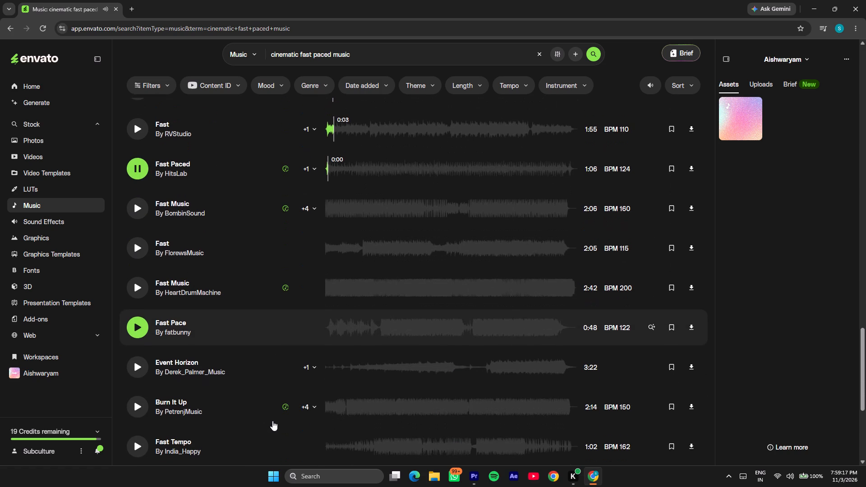
Filter the music search results by the Upbeat/Energetic mood.
scroll(316, 340, up, 19)
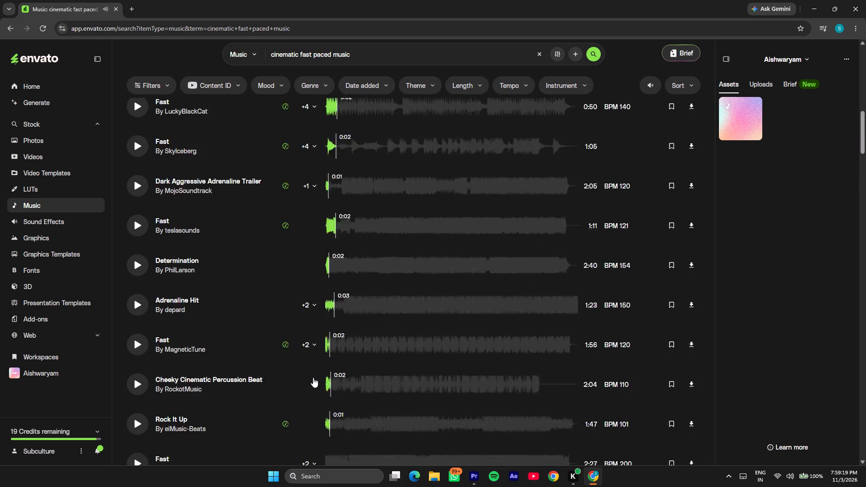
scroll(313, 377, up, 5)
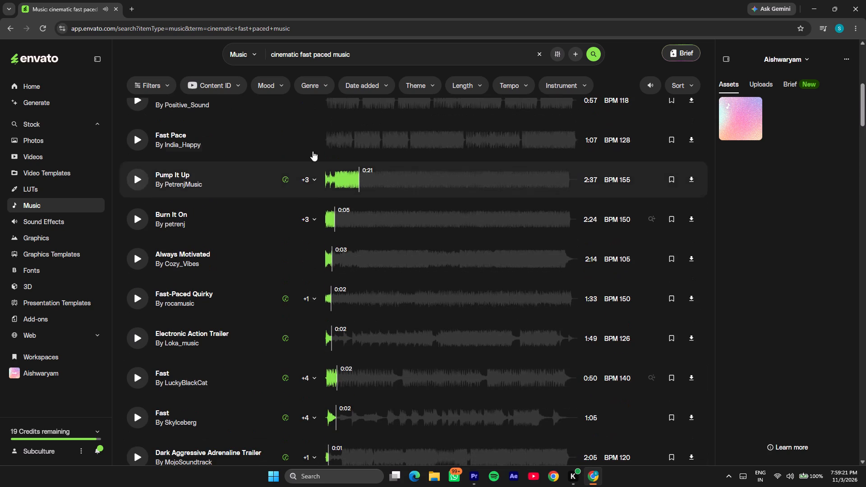
click(236, 78)
click(235, 79)
click(260, 88)
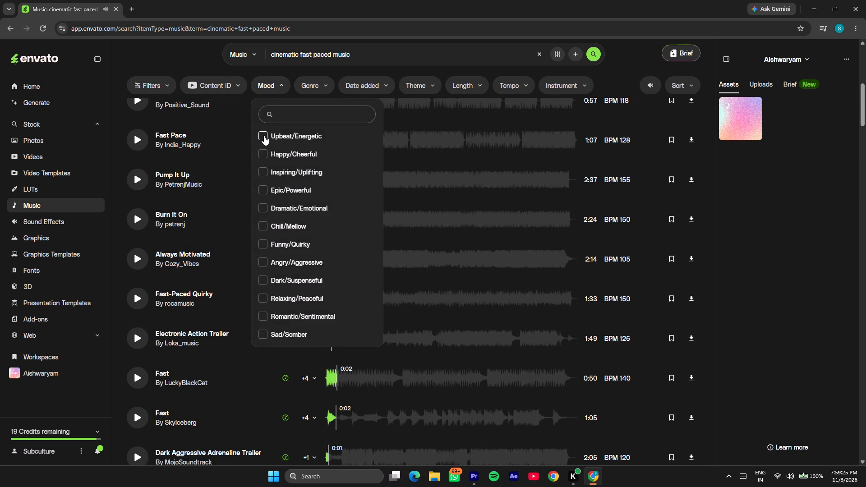
click(264, 135)
Narrow the music results to the Cinematic and Country genres.
click(334, 90)
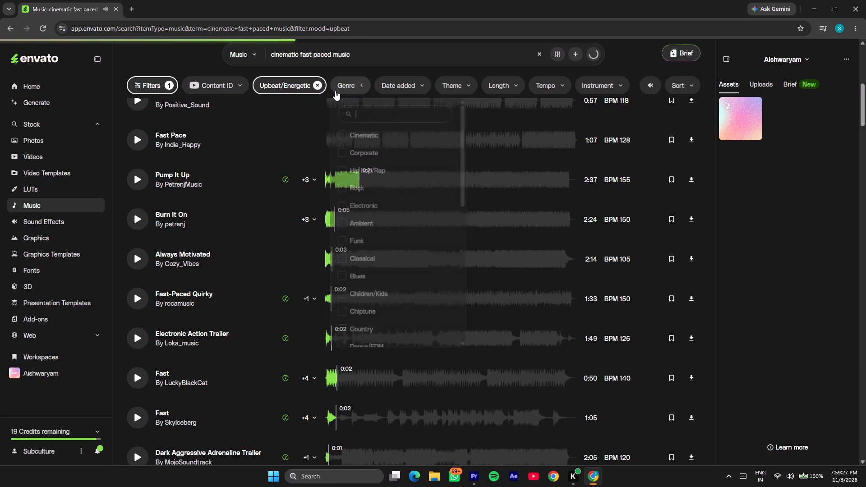
click(347, 89)
click(347, 89)
click(341, 136)
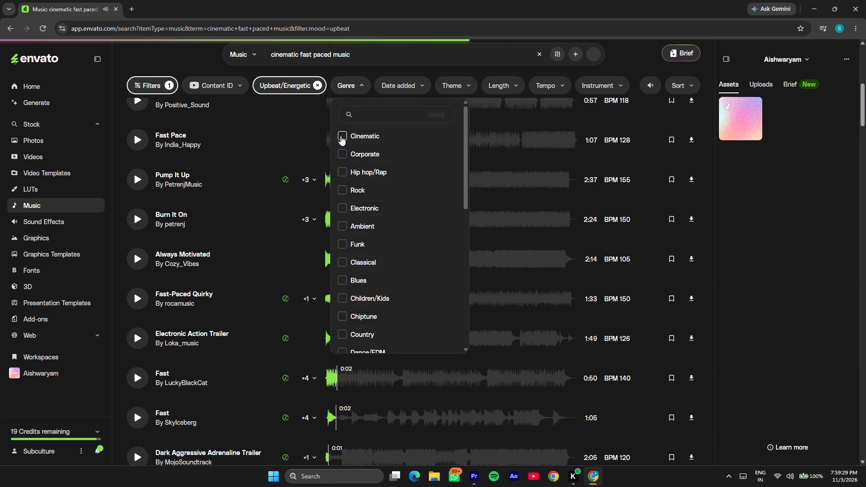
scroll(354, 272, down, 1)
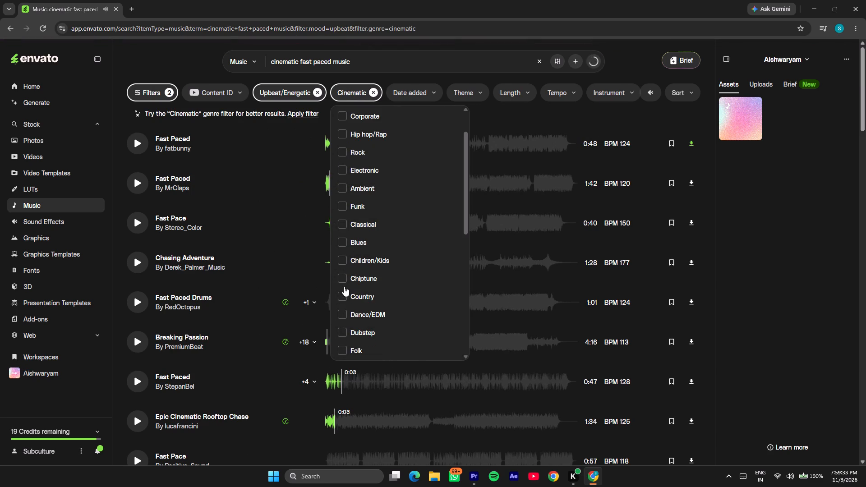
click(340, 299)
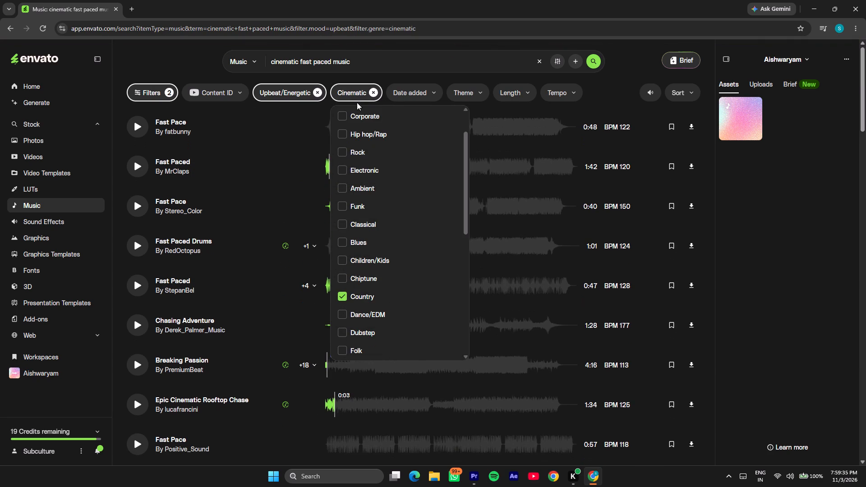
Add the Documentary theme filter to the music results.
click(464, 94)
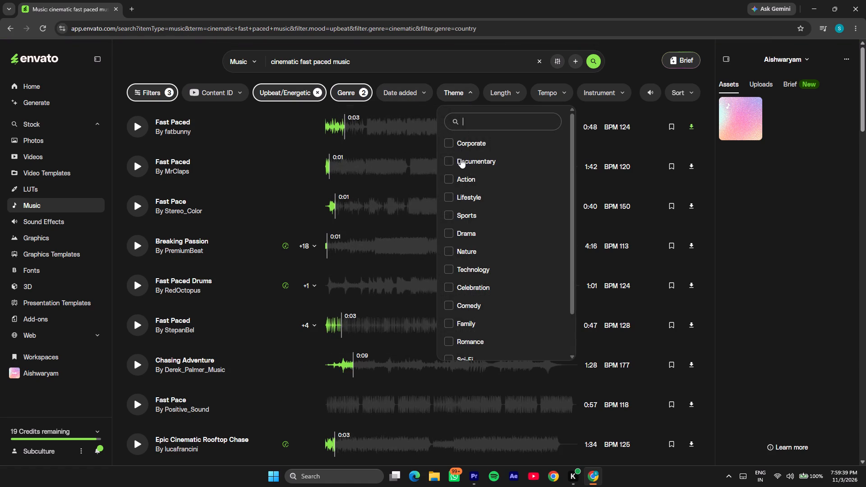
click(461, 160)
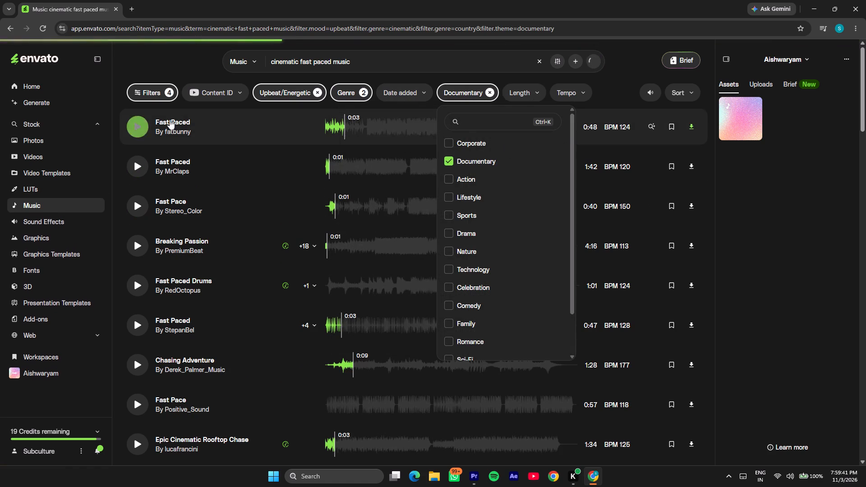
scroll(189, 215, up, 6)
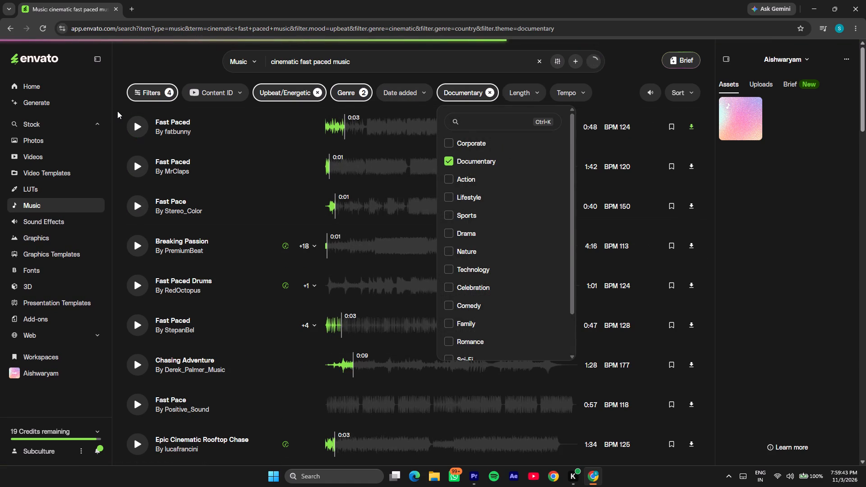
click(117, 111)
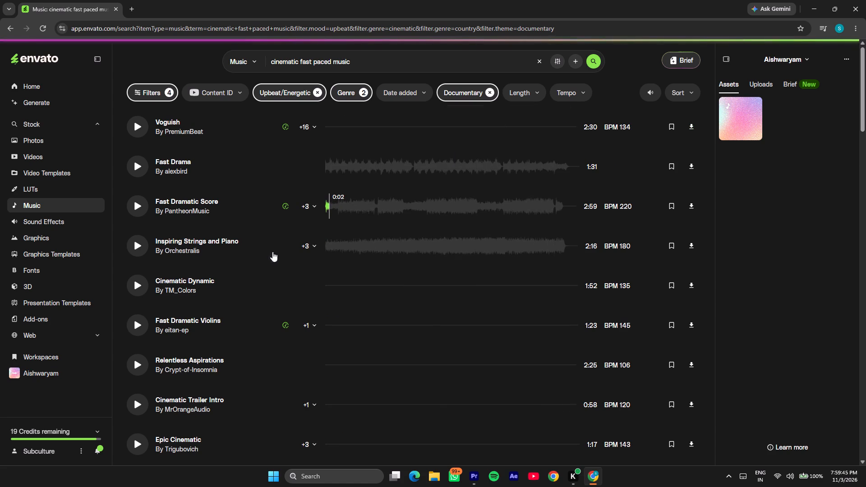
Preview Voguish, Fast Drama, Inspiring Strings and Piano, and Cinematic Dynamic, skipping ahead in Cinematic Dynamic to where the music builds.
scroll(272, 253, up, 6)
click(142, 129)
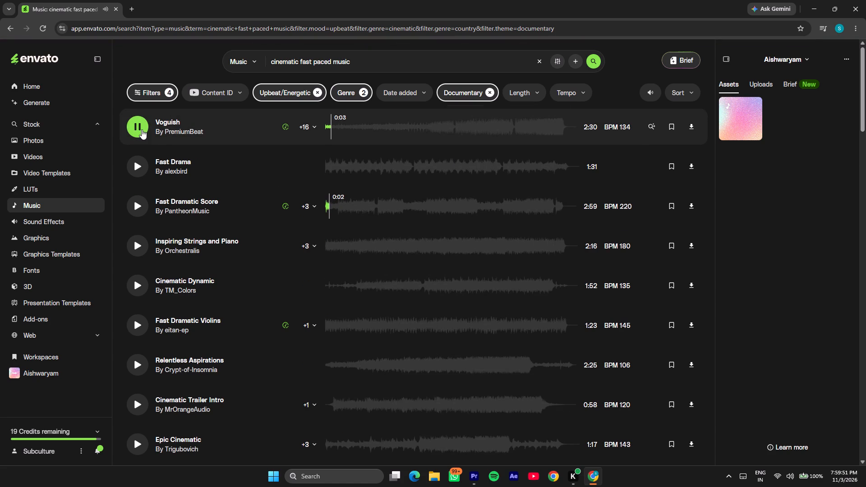
click(133, 169)
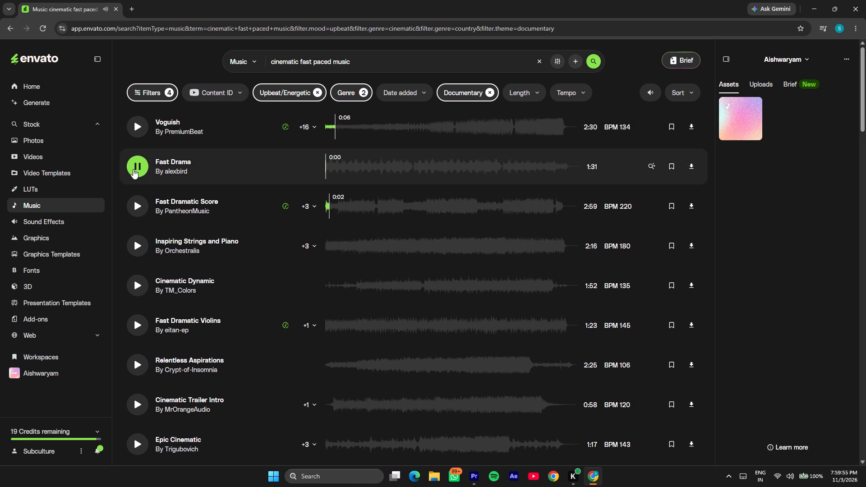
click(138, 245)
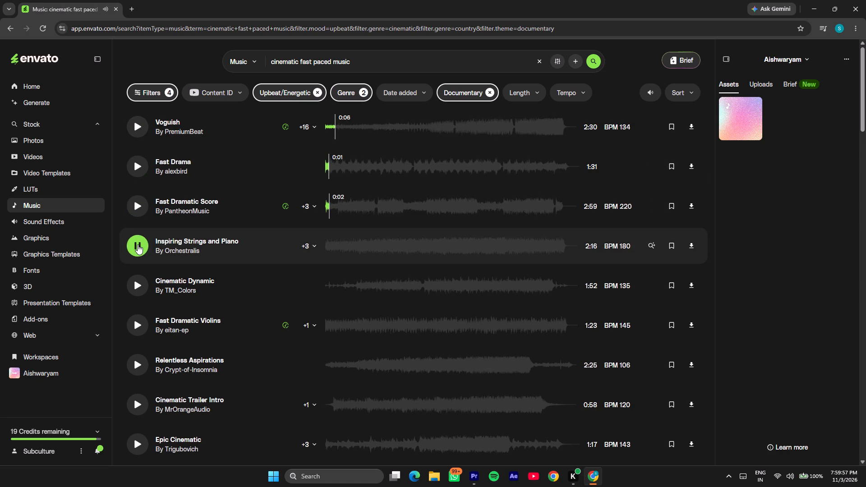
click(132, 280)
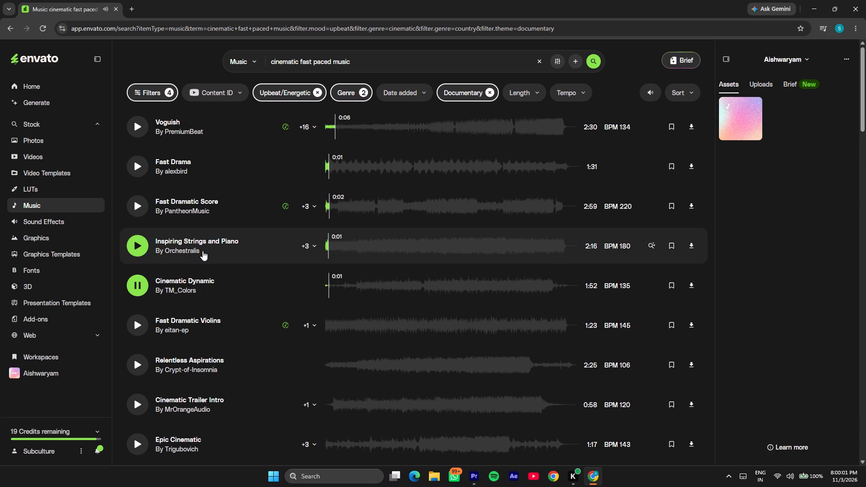
click(356, 289)
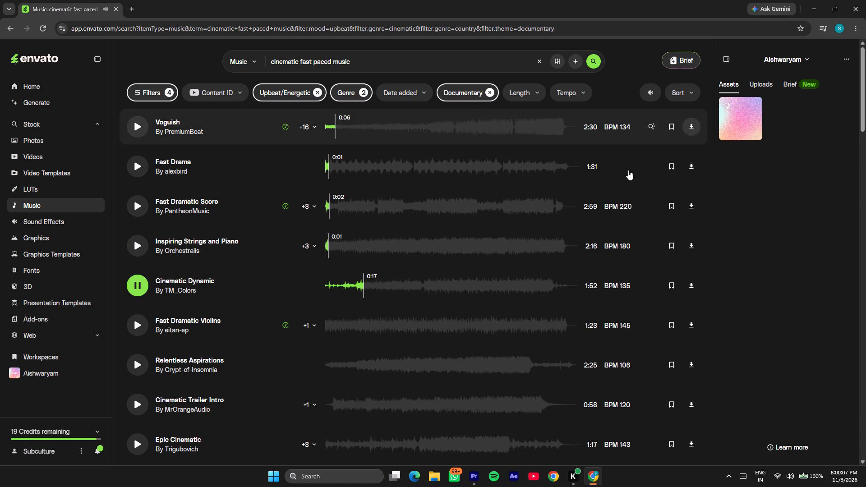
Preview the tracks Relentless Aspirations, Cinematic Trailer Intro and Epic Cinematic.
click(328, 367)
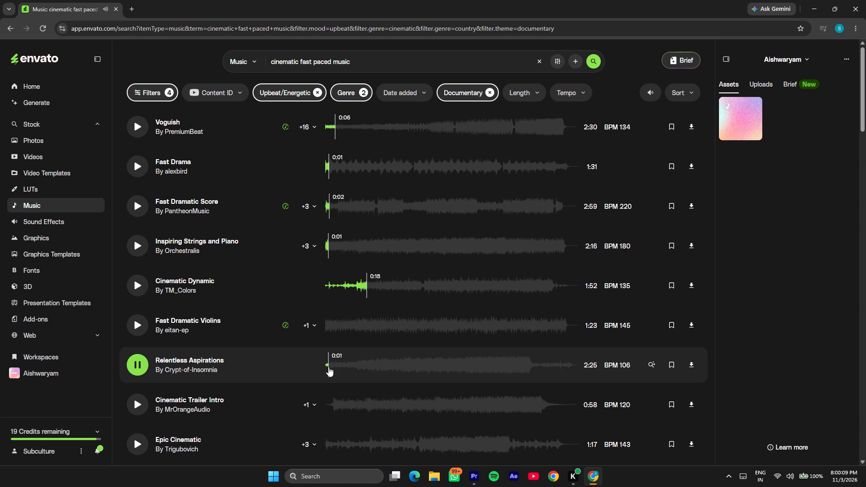
click(325, 407)
click(325, 408)
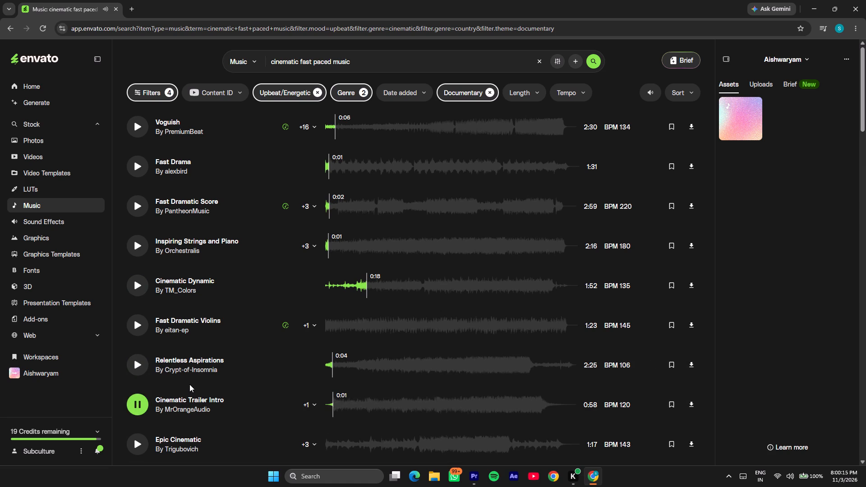
scroll(245, 371, down, 2)
click(326, 361)
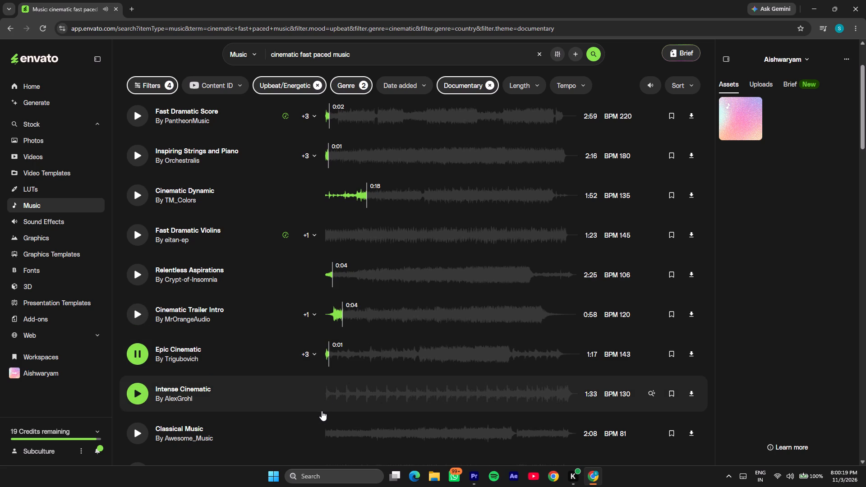
scroll(335, 398, down, 2)
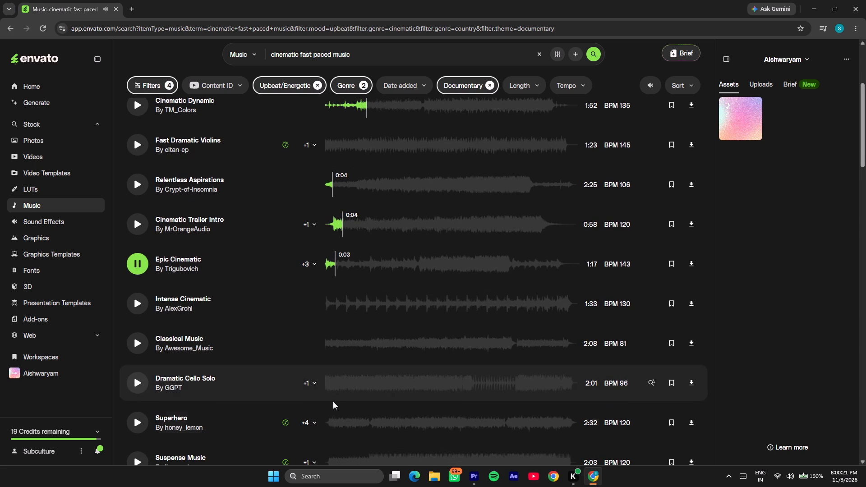
Preview the openings of the Superhero and Suspense Music tracks, stopping playback after Suspense Music.
click(330, 423)
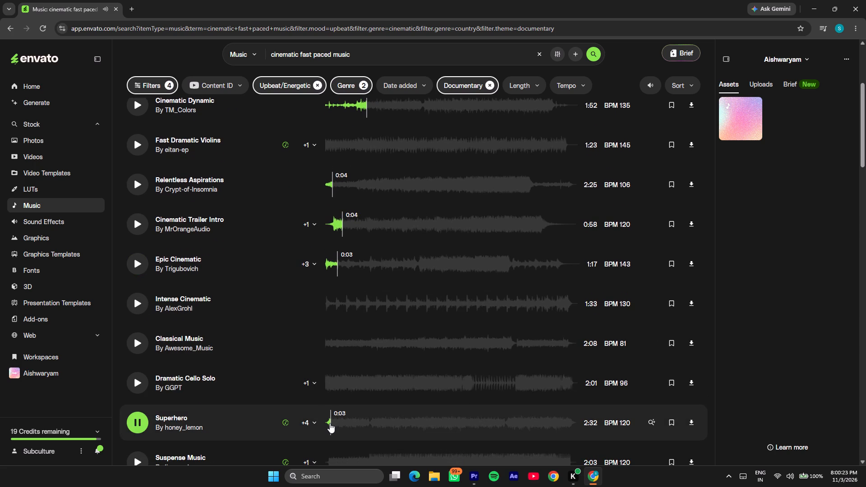
scroll(333, 388, down, 3)
click(329, 332)
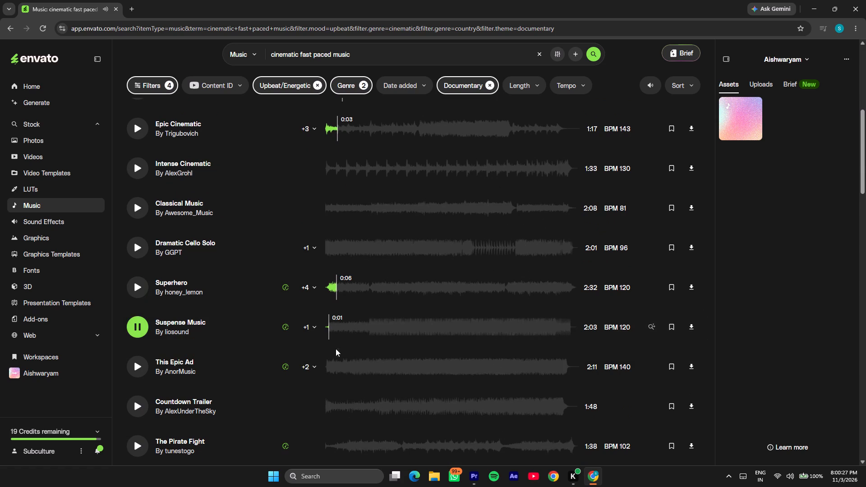
scroll(336, 349, down, 1)
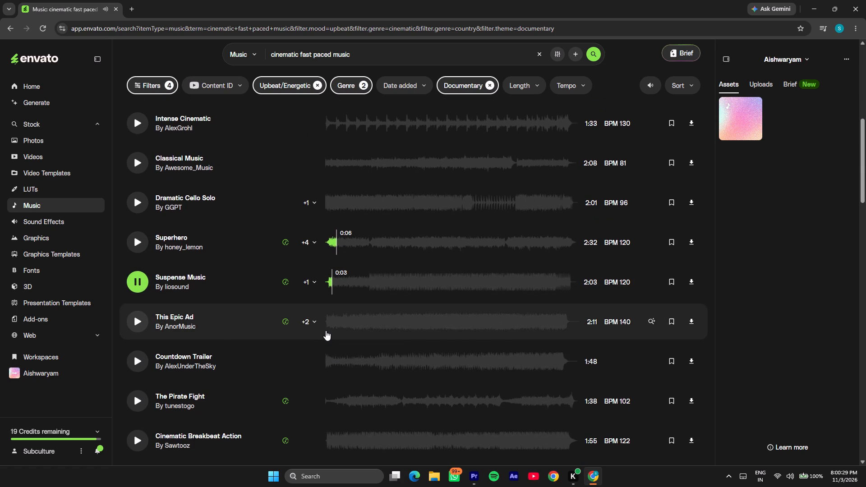
click(129, 286)
Download the Voguish track by PremiumBeat from the start of the music results.
middle_click(819, 354)
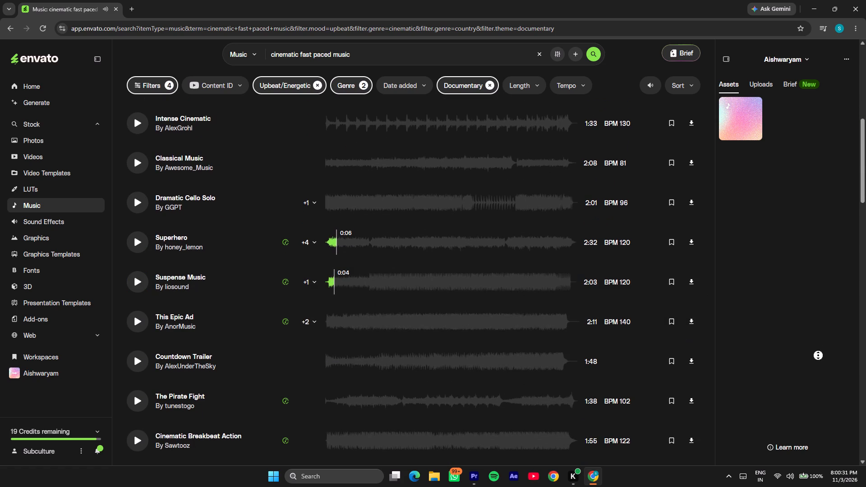
middle_click(800, 243)
click(691, 131)
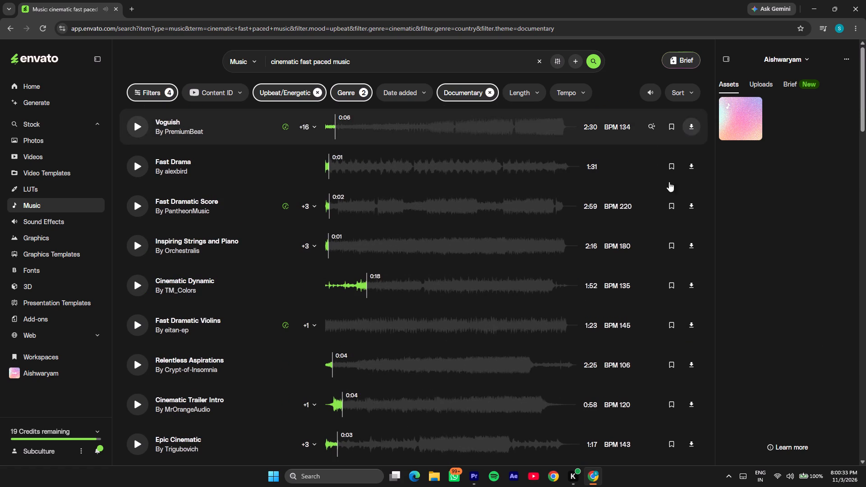
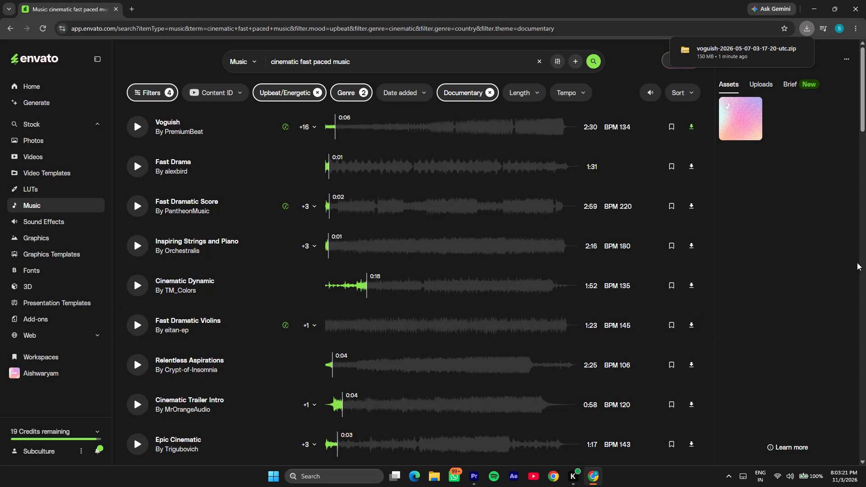
Move the downloaded voguish zip from Downloads into the AKSHARA MAYFAIR folder on SUB ONE (F:).
click(782, 51)
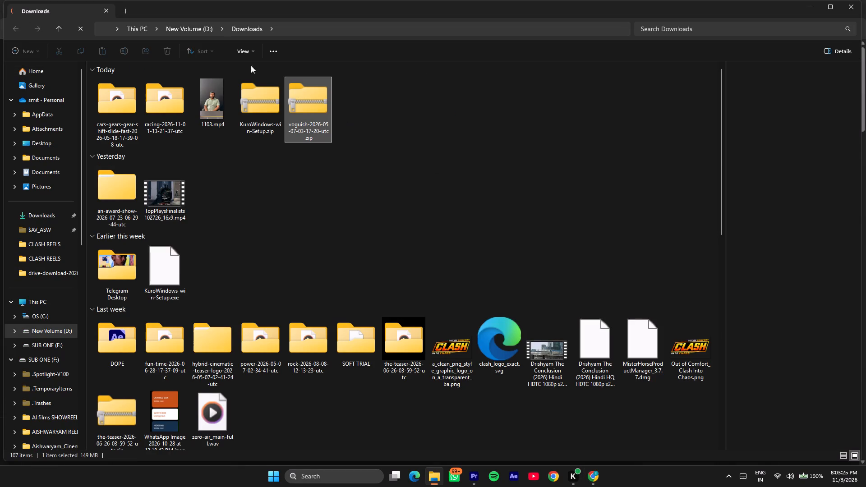
click(61, 47)
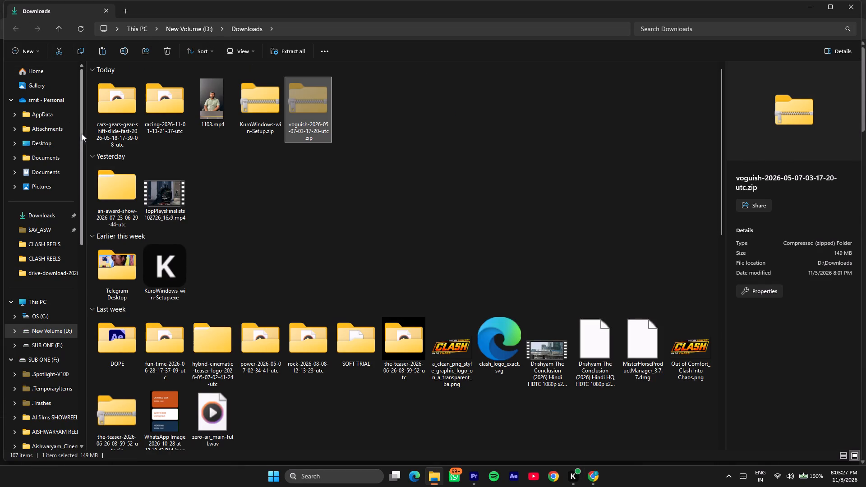
click(46, 269)
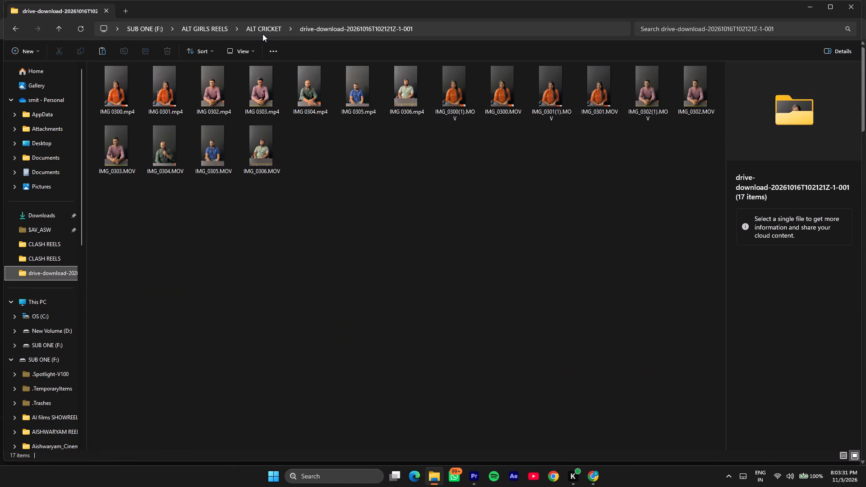
click(135, 30)
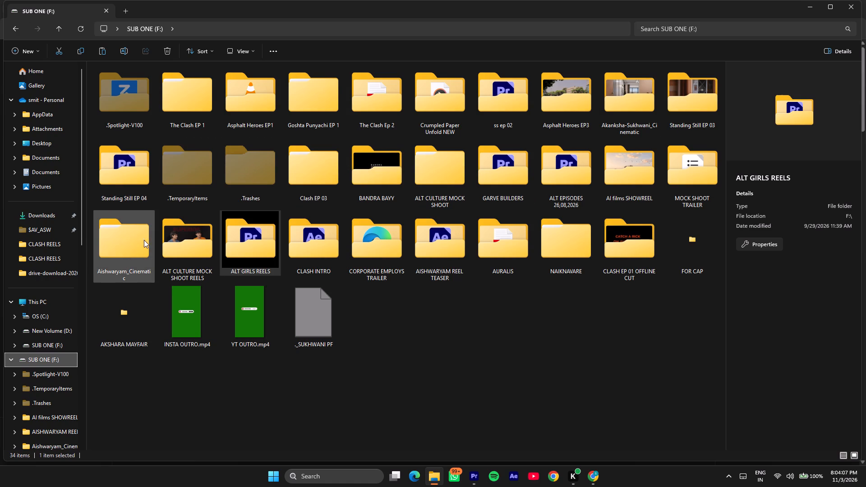
double_click(121, 318)
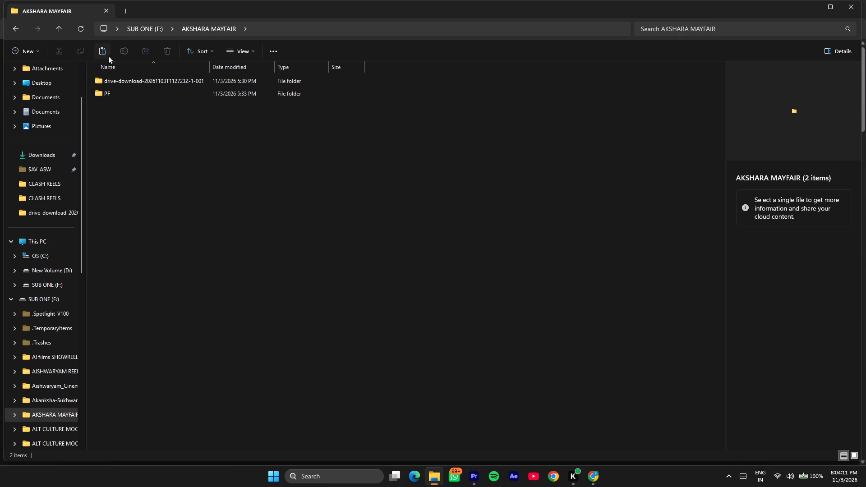
click(106, 54)
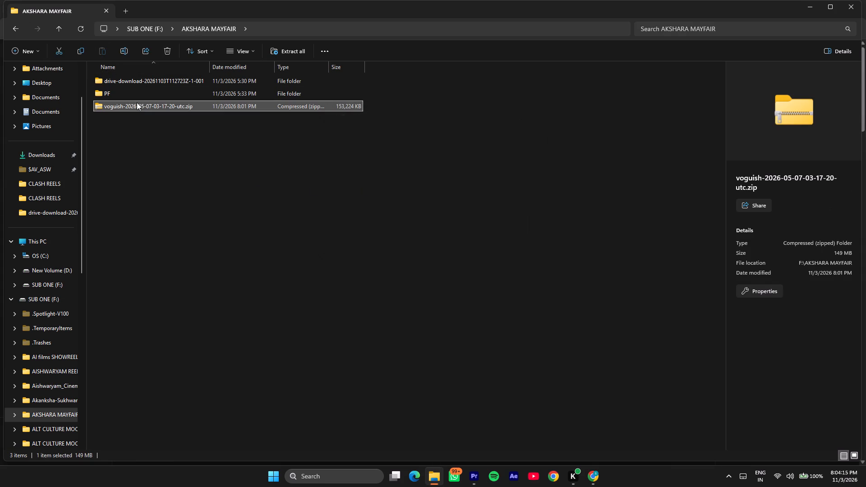
Extract the voguish zip into its own folder inside AKSHARA MAYFAIR, and delete the original zip file.
click(280, 53)
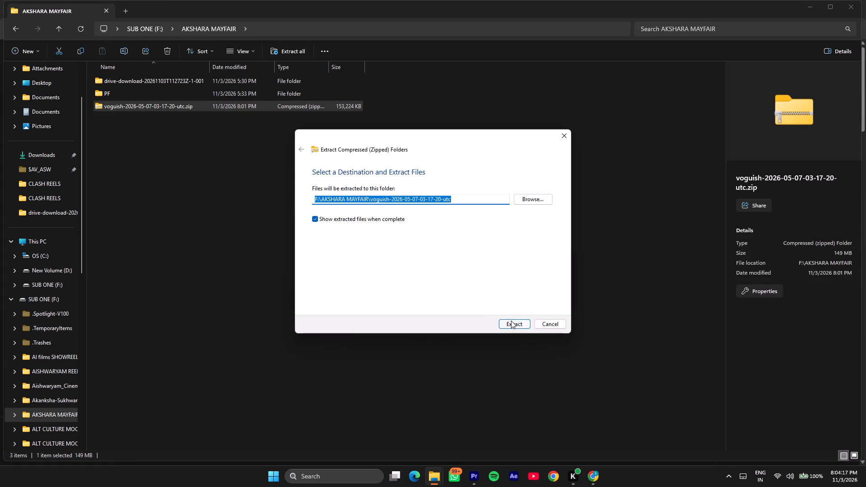
click(511, 322)
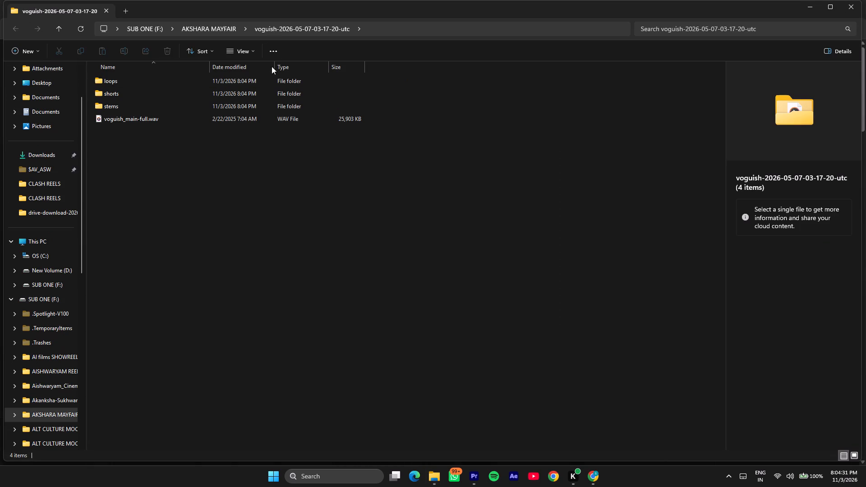
click(225, 34)
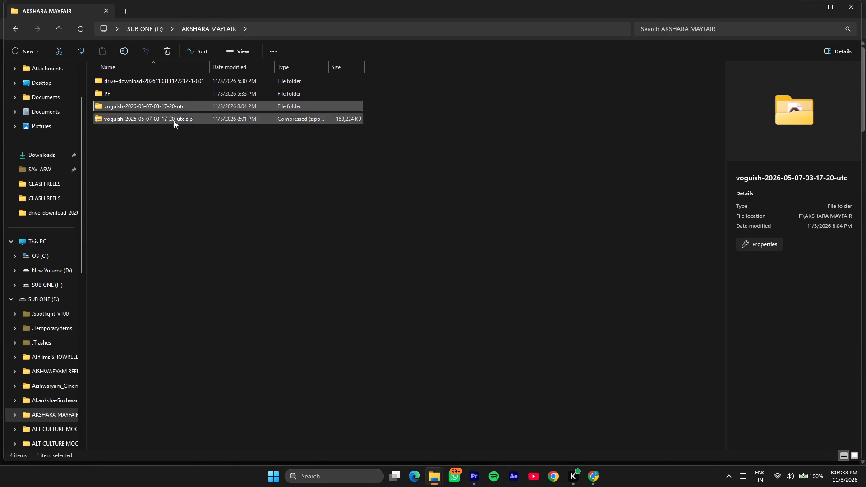
click(145, 120)
click(164, 53)
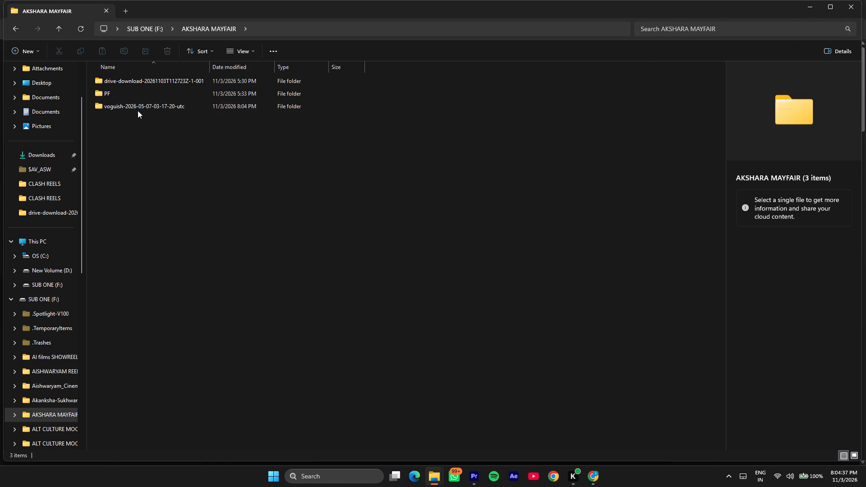
Switch to Premiere and move the SEQS bin out of the drive-download bin to the project's root level.
drag(123, 105, 353, 210)
click(481, 478)
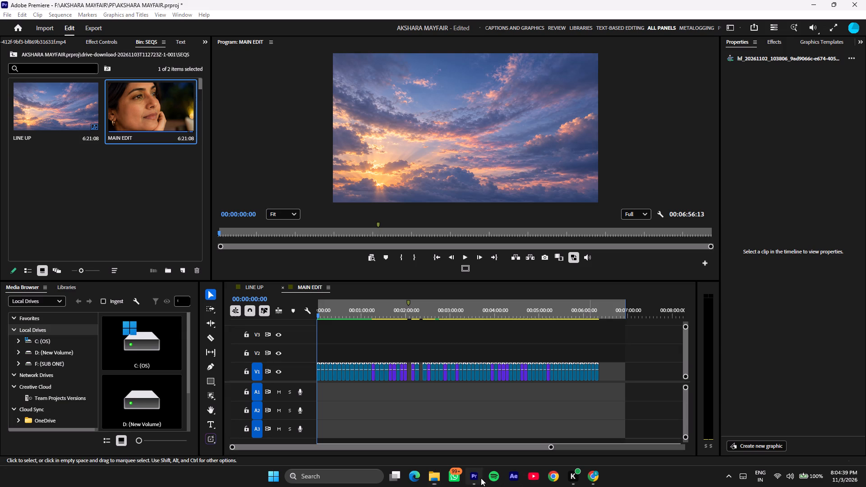
click(56, 193)
click(9, 55)
scroll(121, 213, down, 5)
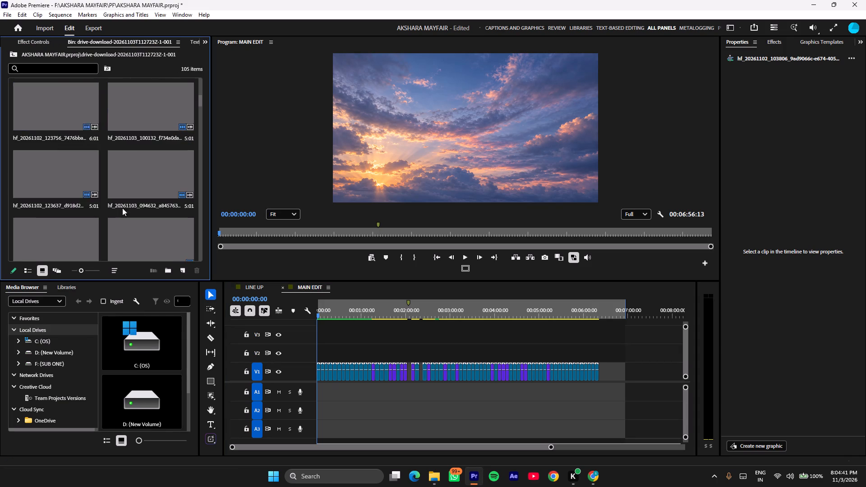
scroll(122, 208, down, 3)
click(14, 55)
scroll(103, 244, down, 4)
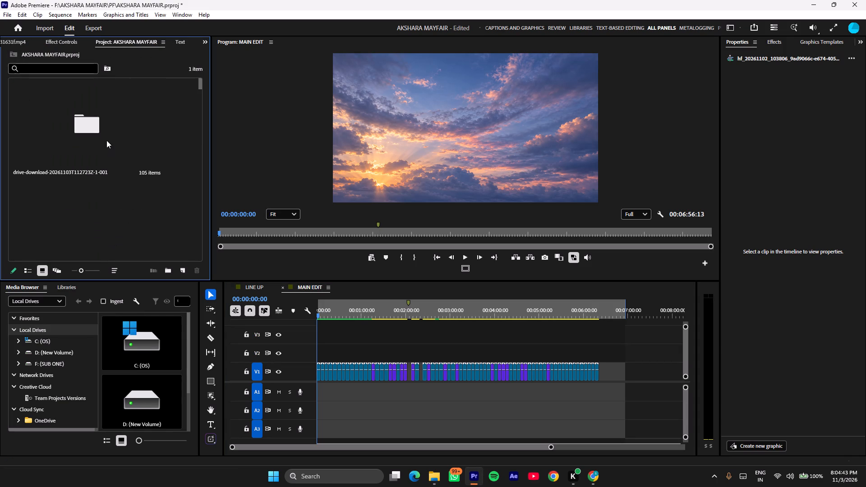
double_click(106, 138)
scroll(106, 138, down, 4)
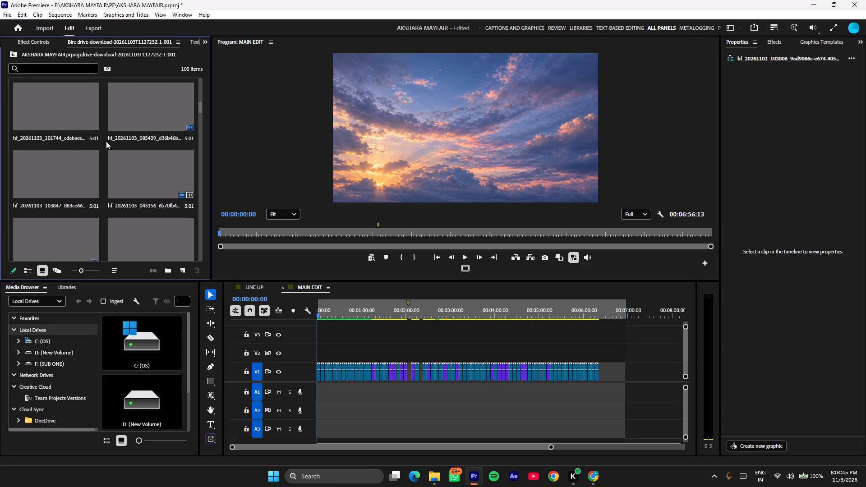
scroll(106, 141, down, 20)
scroll(106, 141, down, 20)
scroll(106, 141, down, 10)
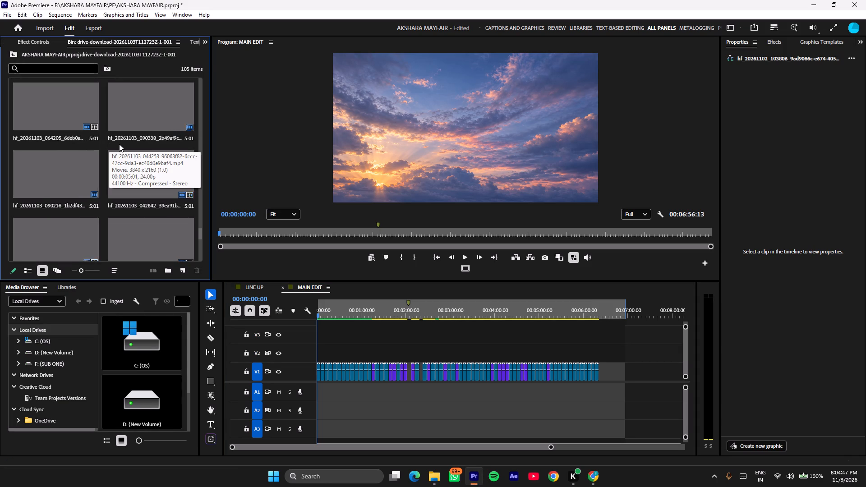
scroll(119, 144, down, 2)
drag(68, 243, 11, 53)
right_click(57, 218)
click(79, 179)
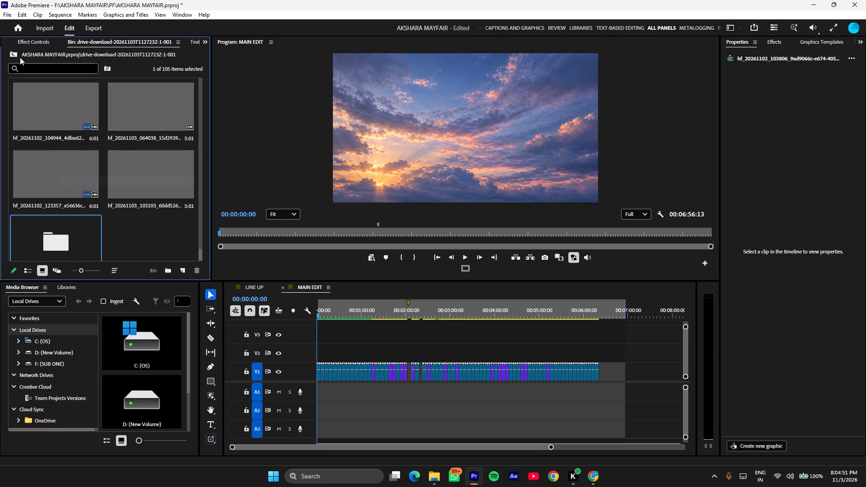
click(10, 55)
click(12, 52)
scroll(139, 207, down, 4)
right_click(137, 207)
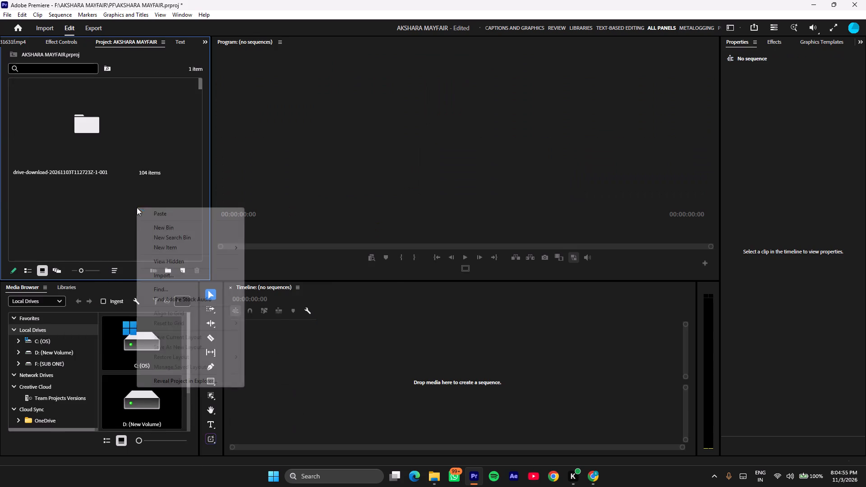
click(163, 216)
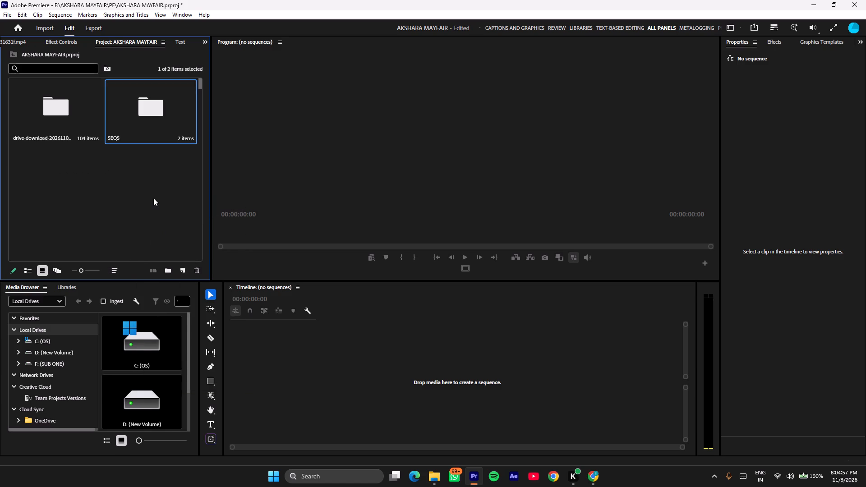
click(152, 198)
Reopen the MAIN EDIT and LINE UP sequences from the SEQS bin in the timeline.
double_click(150, 124)
double_click(158, 94)
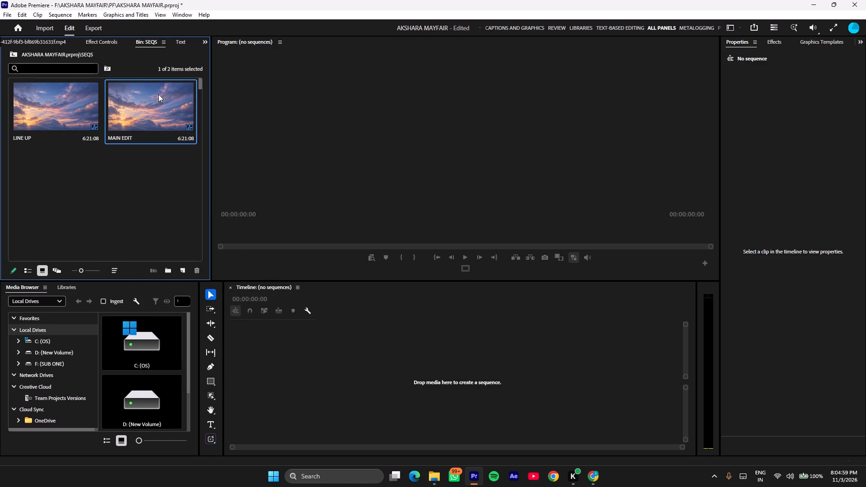
double_click(56, 102)
Create a new bin named bgm at the project's root level.
click(15, 57)
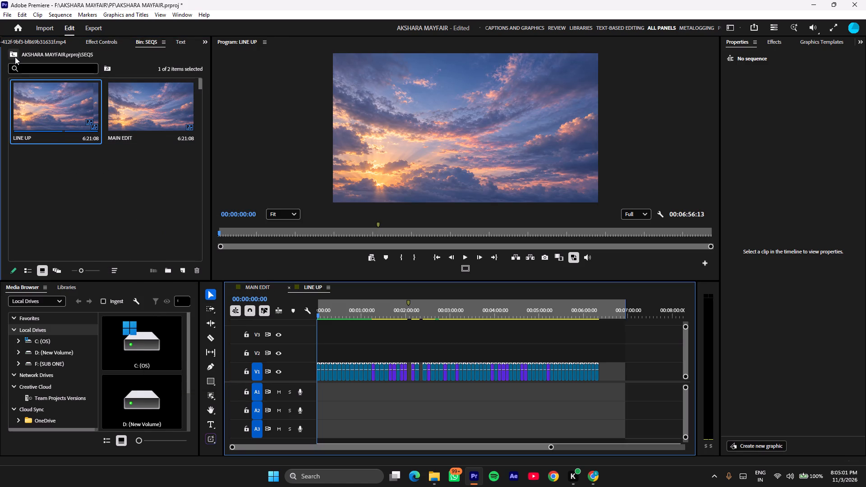
right_click(69, 179)
click(101, 198)
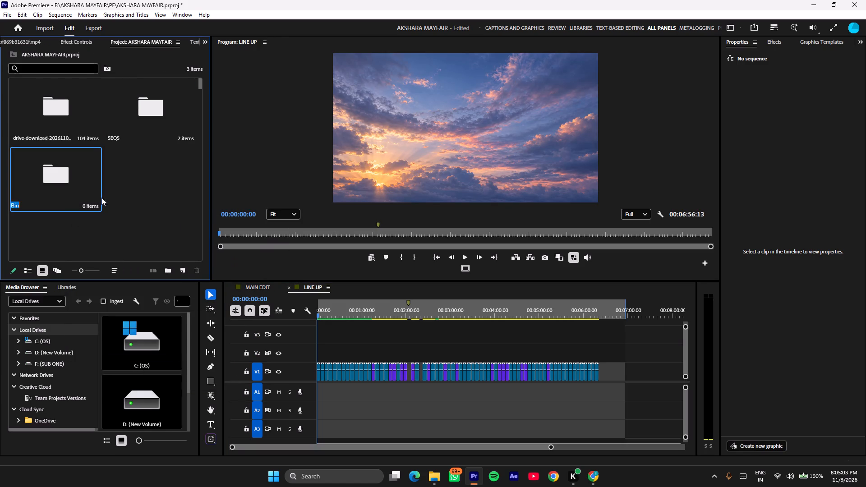
text(bgm)
click(127, 197)
Import the extracted voguish folder from AKSHARA MAYFAIR in File Explorer into Premiere's bgm bin.
double_click(38, 179)
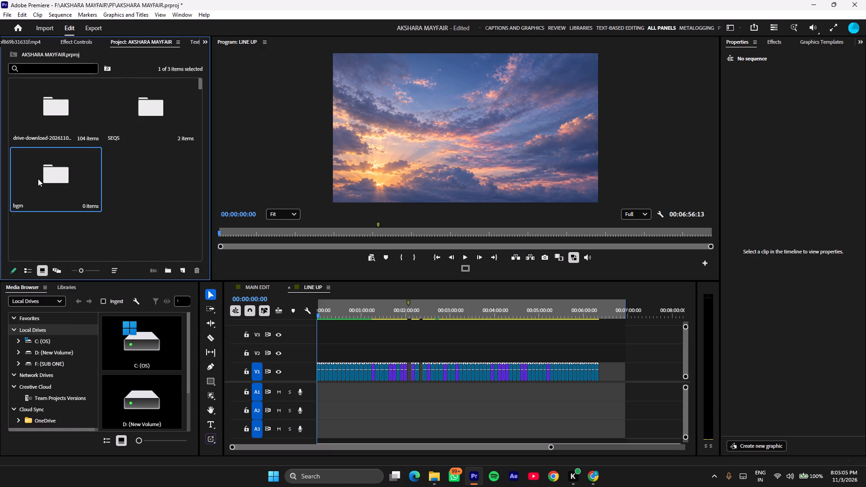
click(436, 480)
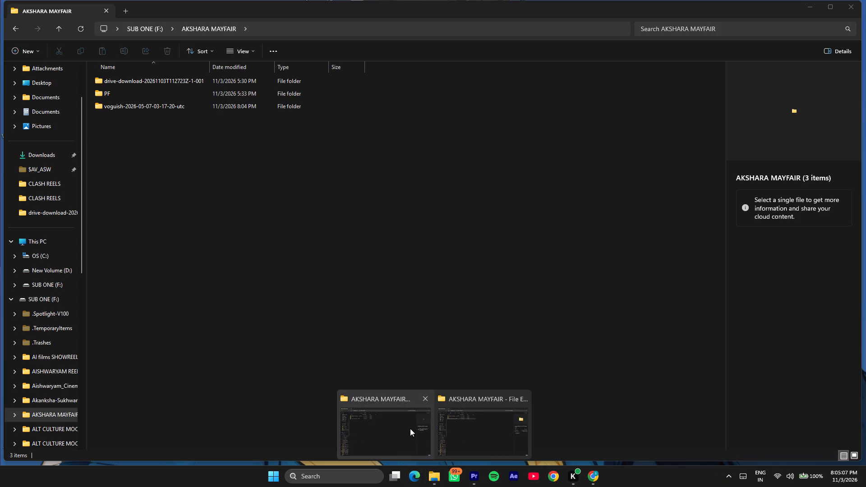
click(410, 428)
drag(110, 106, 469, 476)
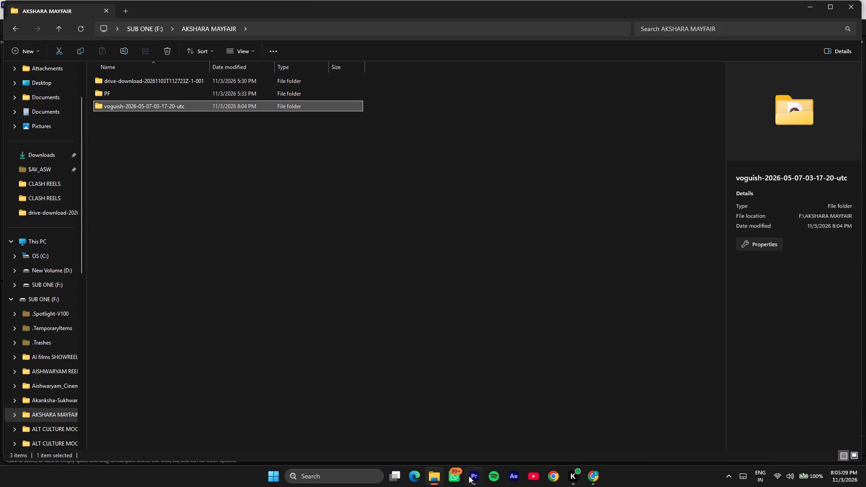
drag(469, 476, 170, 166)
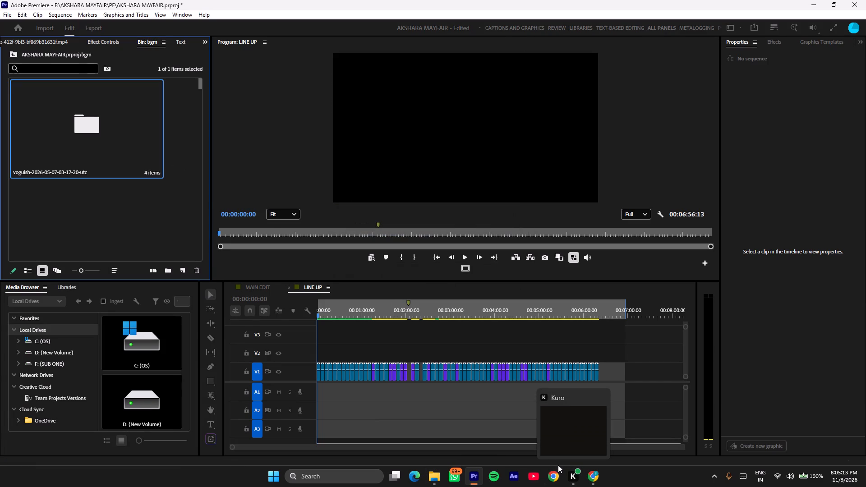
click(171, 225)
Place voguish_main-full.wav from the imported voguish bin on track A1 at the start of the LINE UP sequence.
double_click(126, 131)
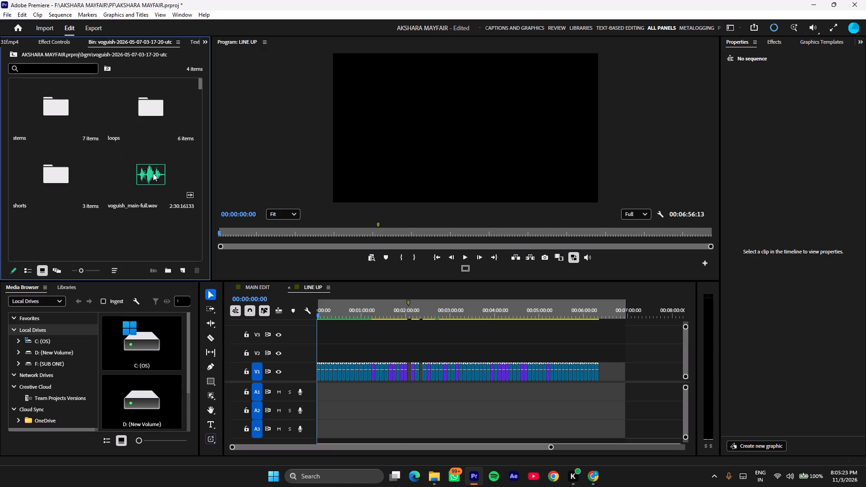
drag(152, 173, 319, 393)
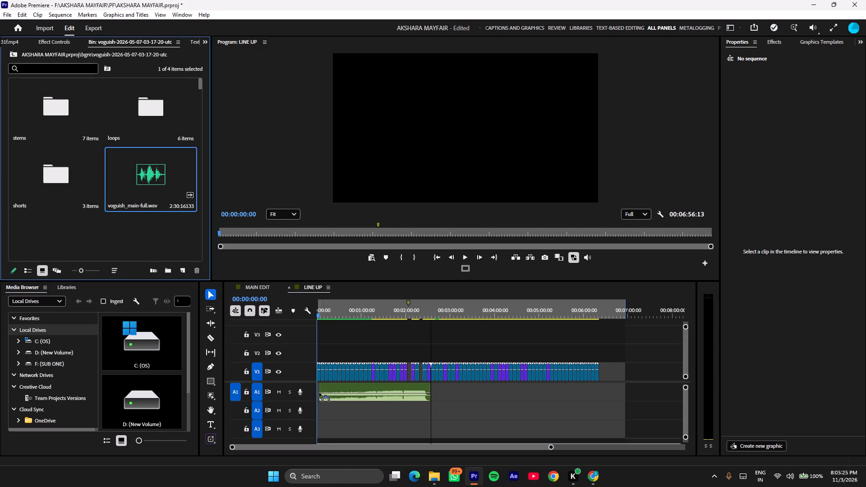
drag(319, 393, 312, 395)
Play the music's opening and shorten the first V1 clip to about 1.5 seconds with the Rate Stretch tool.
drag(336, 312, 277, 323)
text(====)
key(space)
key(space)
drag(326, 313, 365, 309)
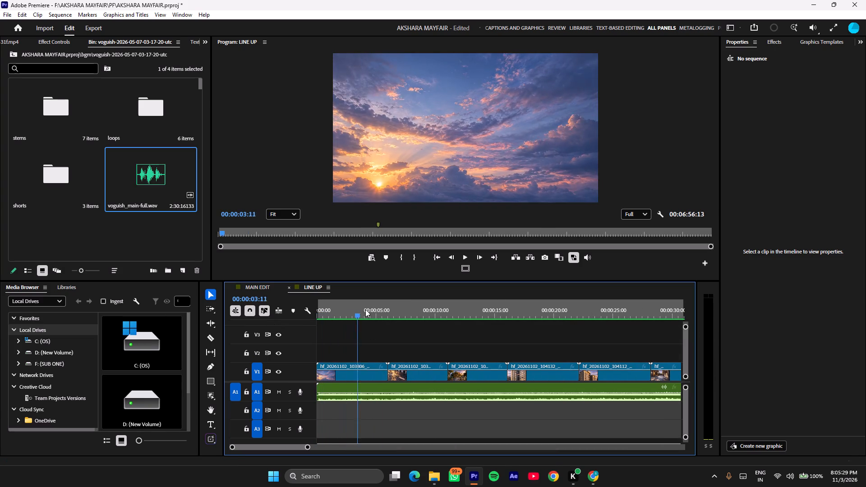
drag(365, 309, 246, 327)
key(space)
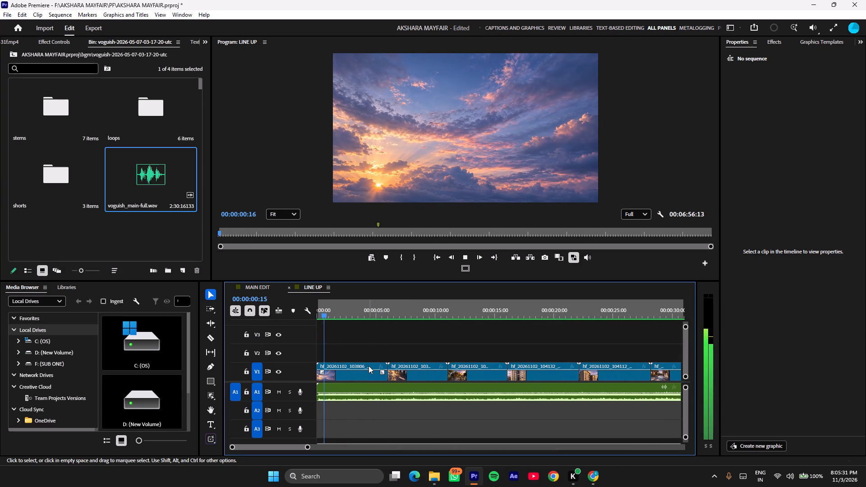
click(355, 372)
key(space)
key(r)
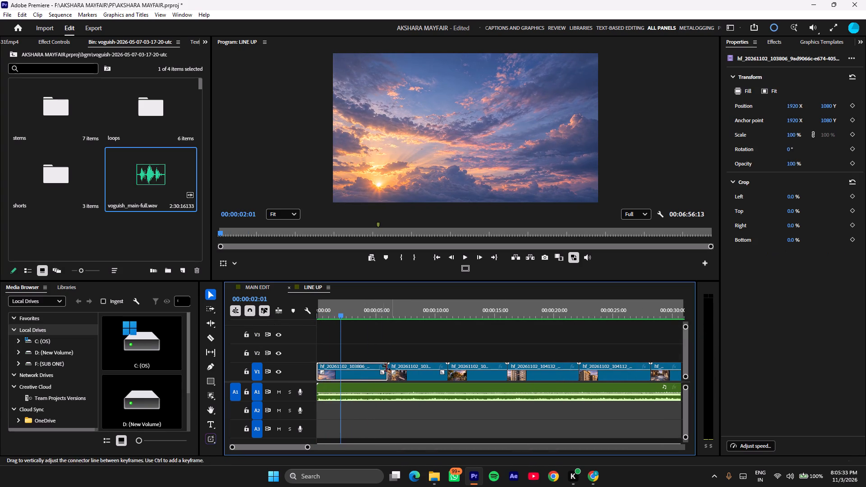
drag(386, 365, 334, 379)
key(v)
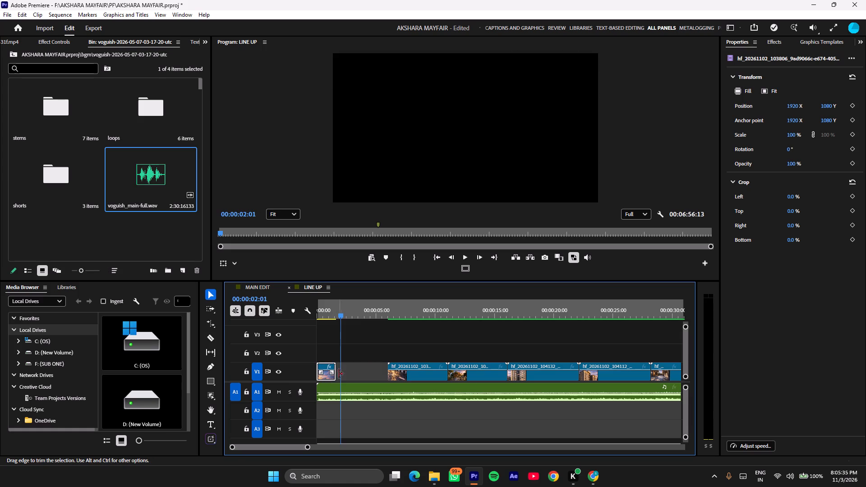
Ripple delete the empty gap between the first and second clips on V1.
right_click(352, 374)
click(371, 384)
drag(330, 309, 322, 313)
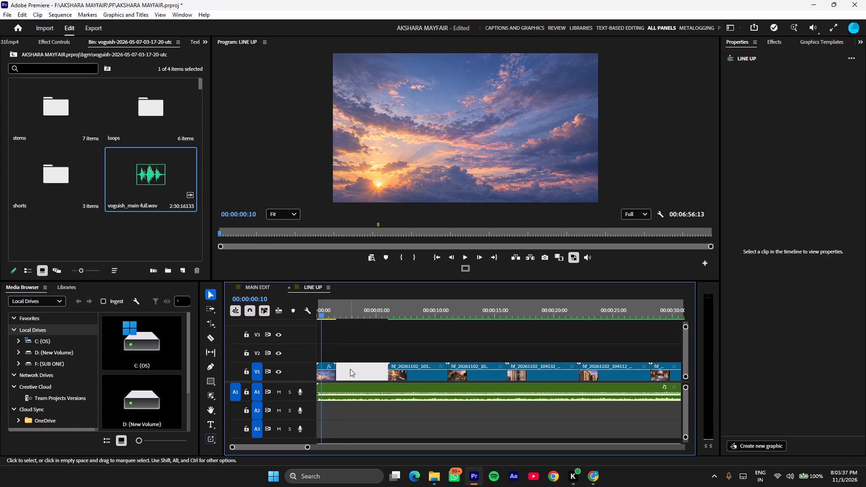
right_click(350, 369)
click(366, 374)
click(372, 341)
Play the LINE UP sequence from its start, stopping at the cut to the second clip.
drag(338, 307, 264, 331)
key(space)
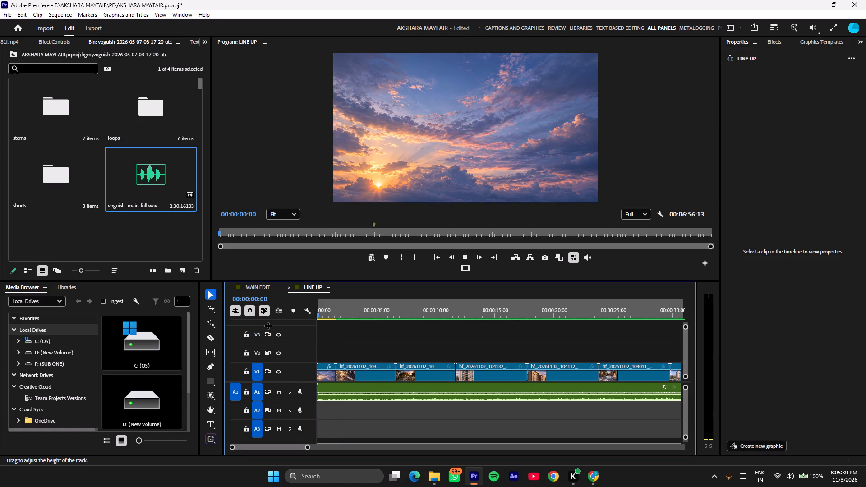
key(space)
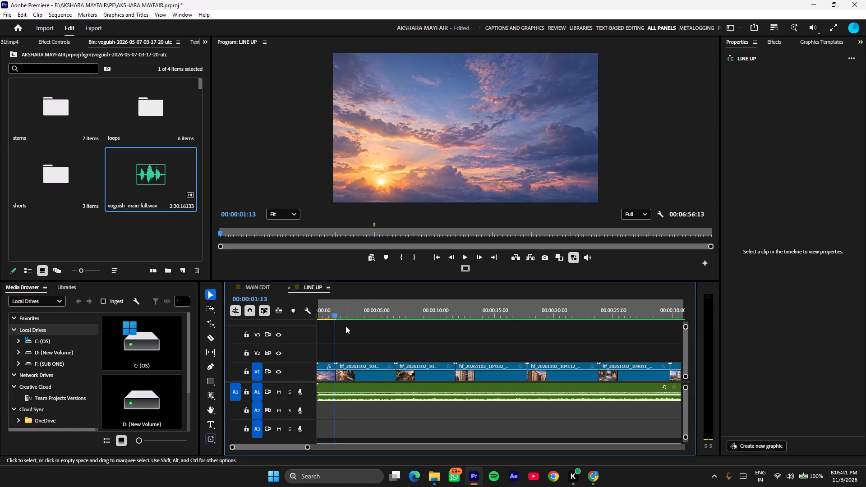
Replay the sequence's opening and shorten the first V1 clip to end at 00:00:01:04 with the Rate Stretch tool.
drag(343, 315, 299, 327)
text(==)
drag(383, 318, 264, 328)
key(space)
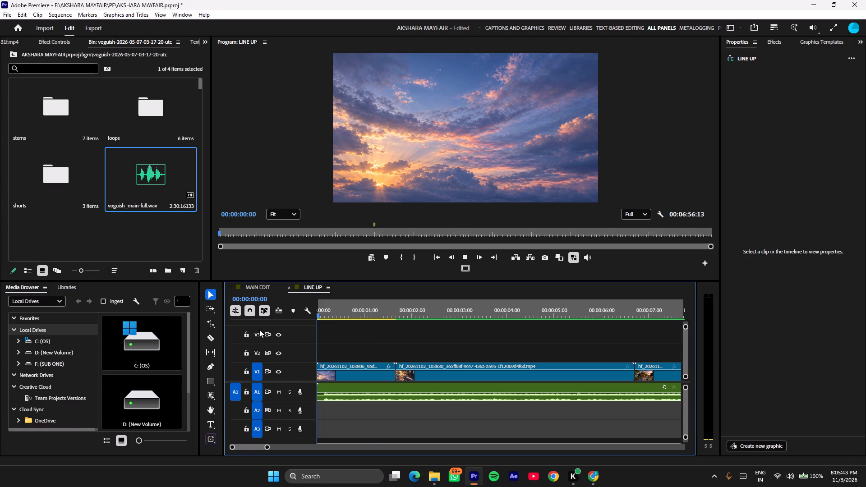
key(space)
click(373, 374)
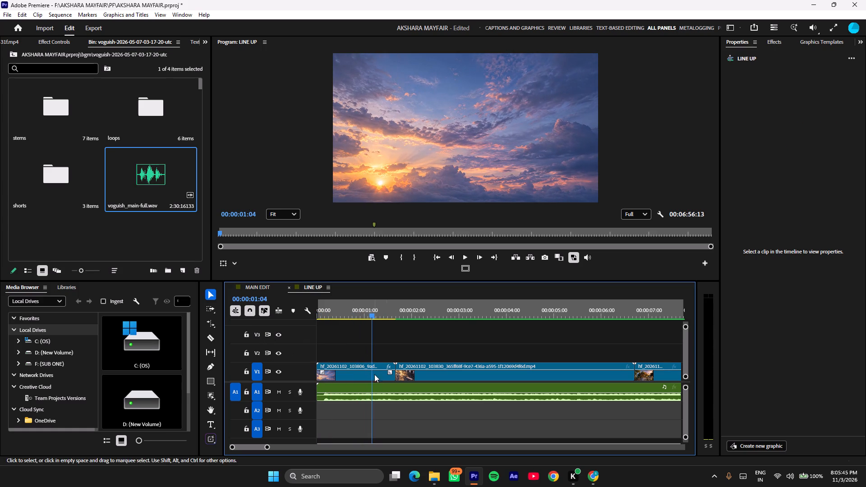
key(r)
drag(390, 362, 373, 367)
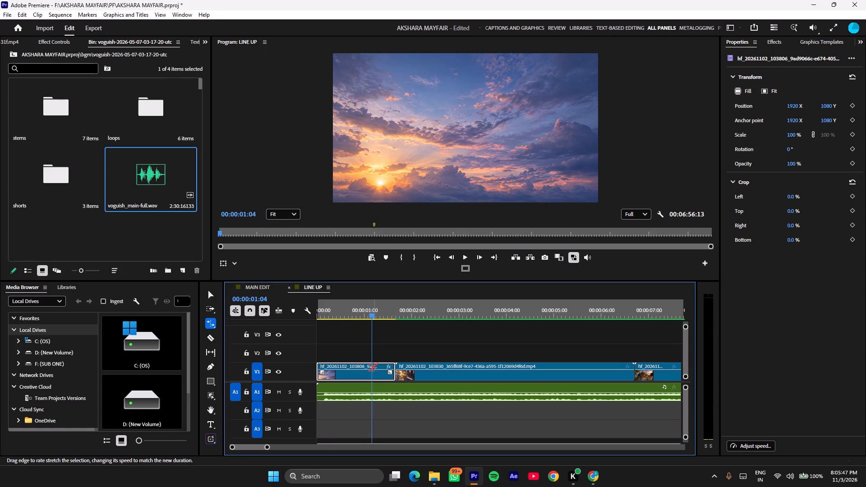
drag(373, 367, 372, 367)
drag(392, 363, 366, 369)
key(v)
Ripple delete the empty gap between the first and second clips on V1.
right_click(383, 371)
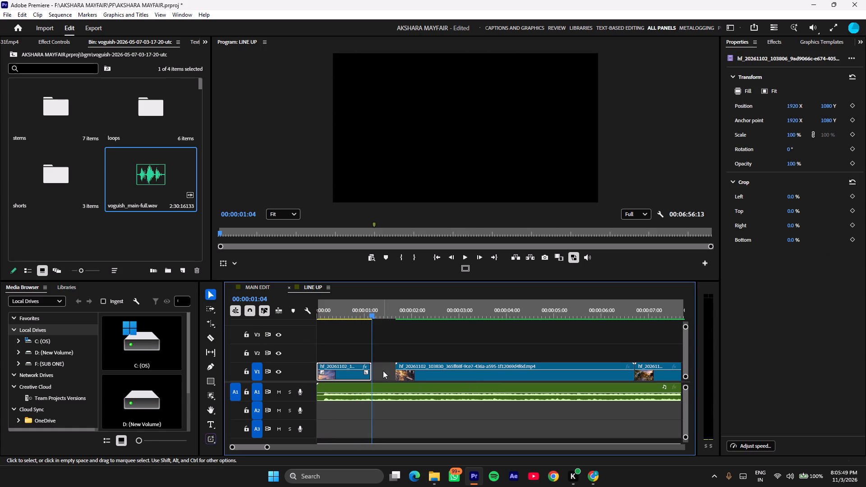
click(396, 381)
Play the LINE UP opening with the music and scrub through the second V1 clip to judge its timing.
drag(364, 307, 246, 347)
key(space)
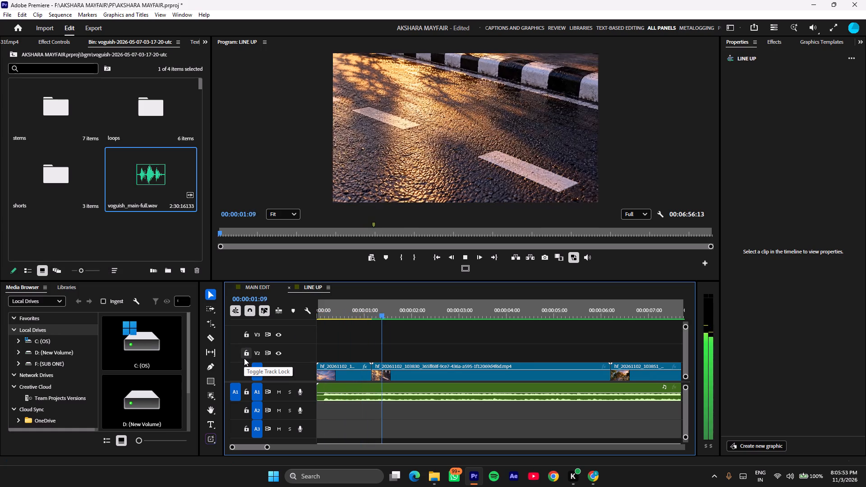
key(space)
scroll(441, 386, down, 3)
click(457, 374)
click(485, 370)
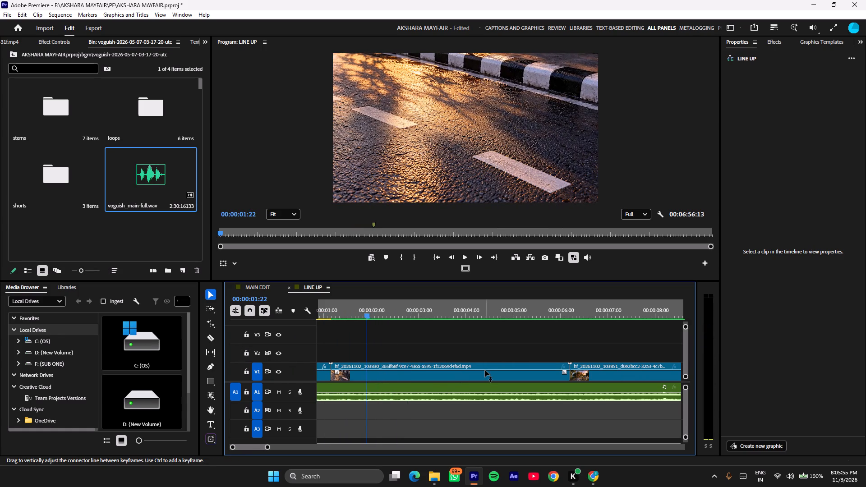
drag(413, 322, 431, 323)
drag(381, 312, 502, 324)
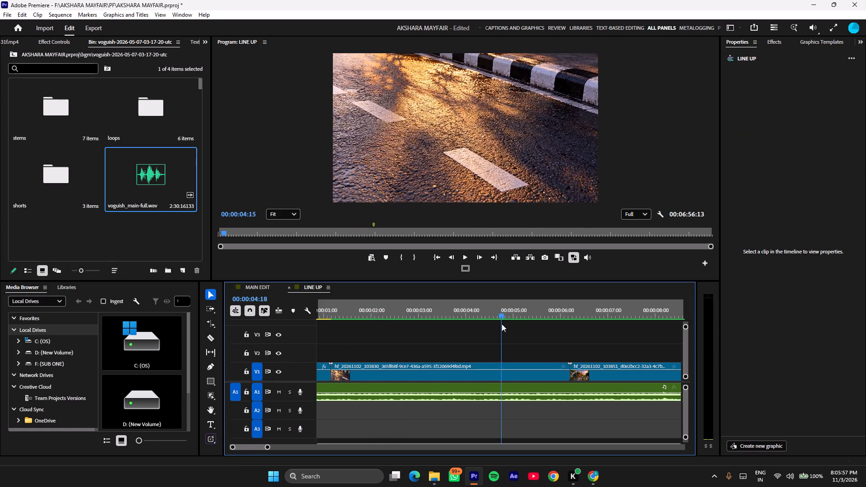
drag(502, 324, 204, 353)
key(space)
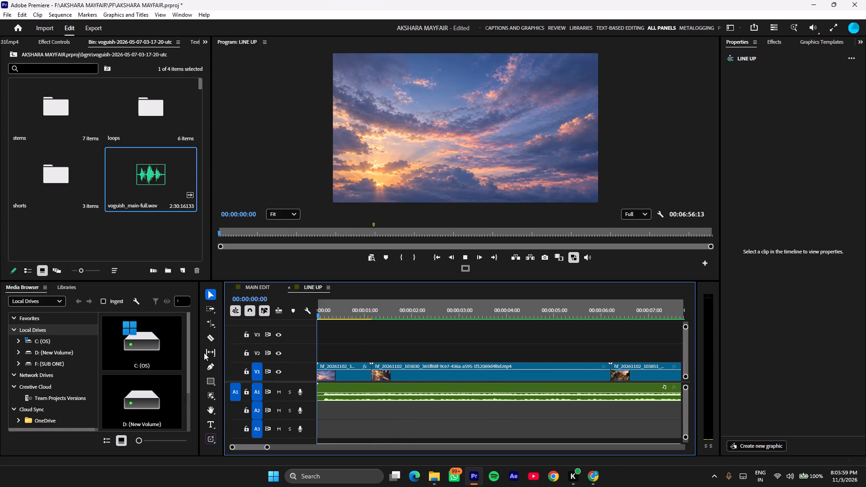
key(space)
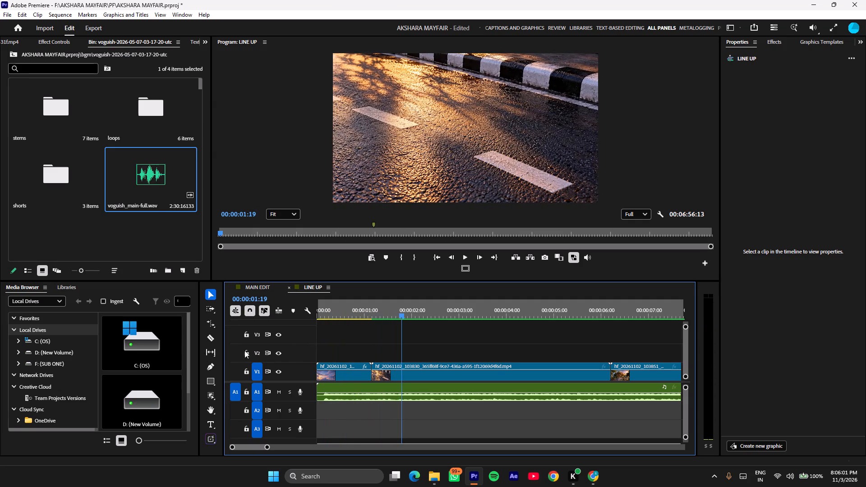
Split the second V1 clip at 00:00:01:23, delete its opening portion, and close the resulting gap.
click(414, 317)
click(411, 379)
key(ctrl+k)
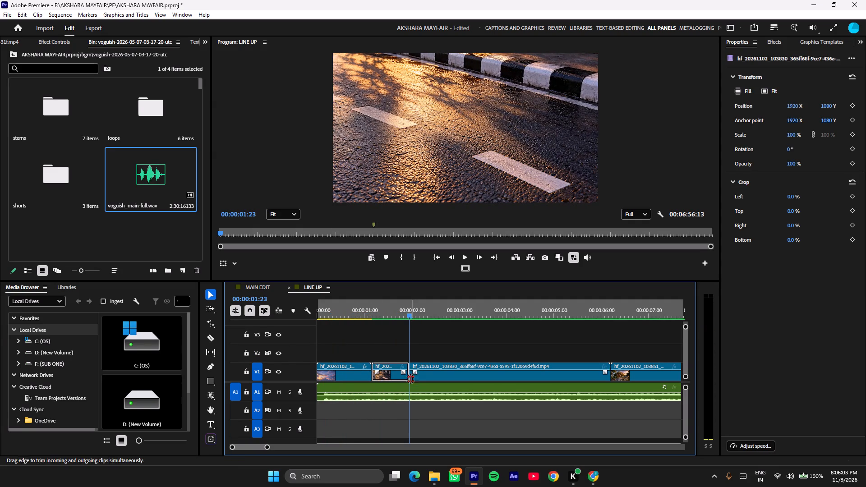
key(BackSpace)
right_click(394, 372)
click(399, 377)
Shorten the second V1 clip from its start to about 1.9 seconds with the Rate Stretch tool.
click(404, 371)
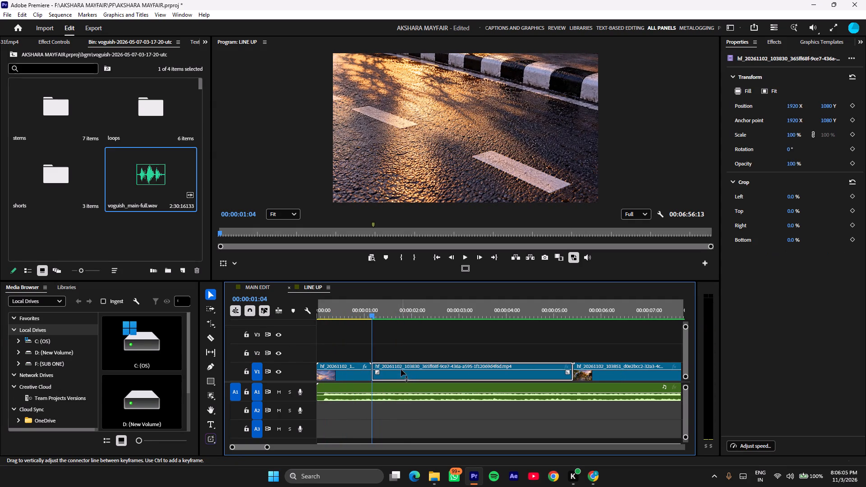
key(r)
drag(376, 365, 488, 365)
key(v)
Ripple delete the empty gap before the shortened second clip on V1.
right_click(448, 370)
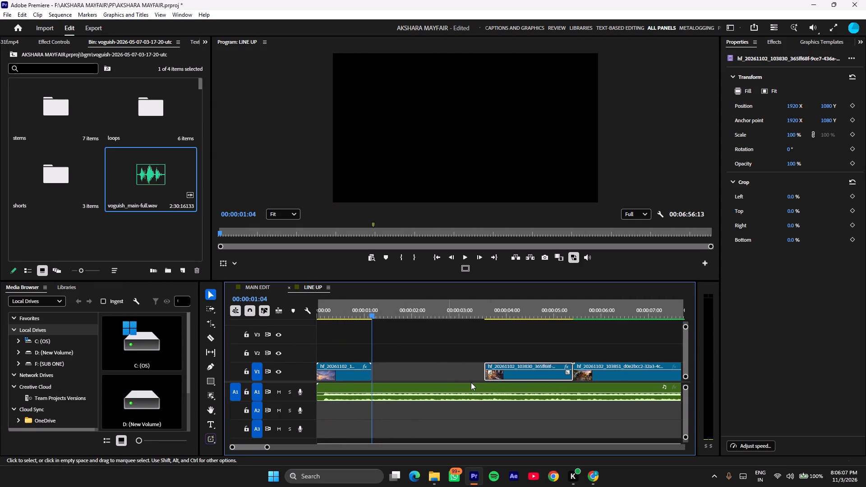
click(473, 384)
click(471, 378)
Play the retimed opening and change the second V1 clip's time interpolation in its Speed/Duration settings.
drag(384, 303, 325, 318)
key(space)
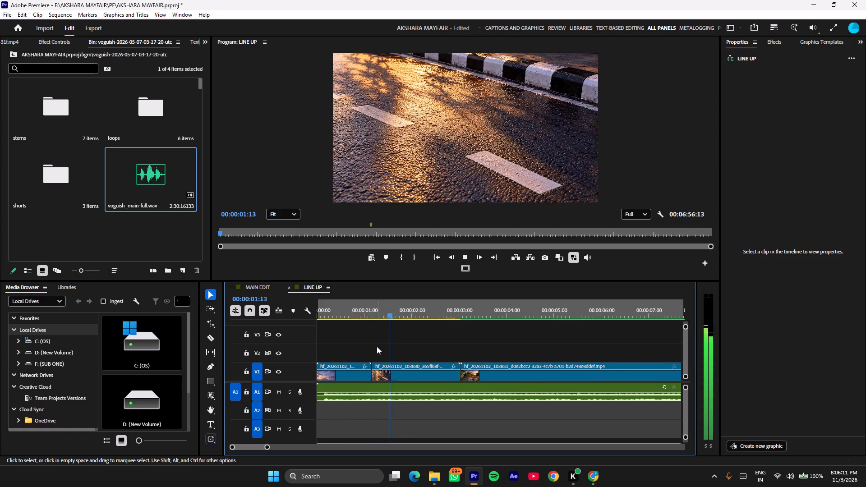
key(space)
click(405, 368)
right_click(406, 368)
click(433, 287)
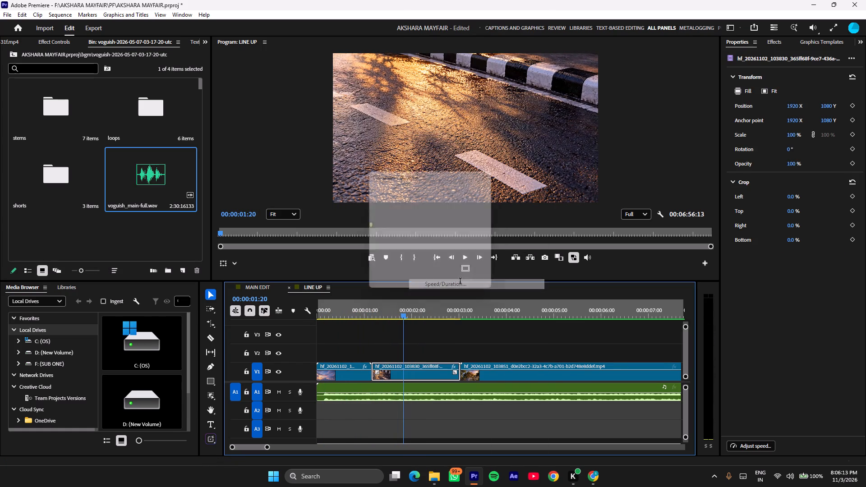
click(442, 268)
click(446, 293)
click(449, 280)
Mark the sequence's out point at 00:00:01:20 and render the preview of the opening up to it.
drag(511, 299, 610, 302)
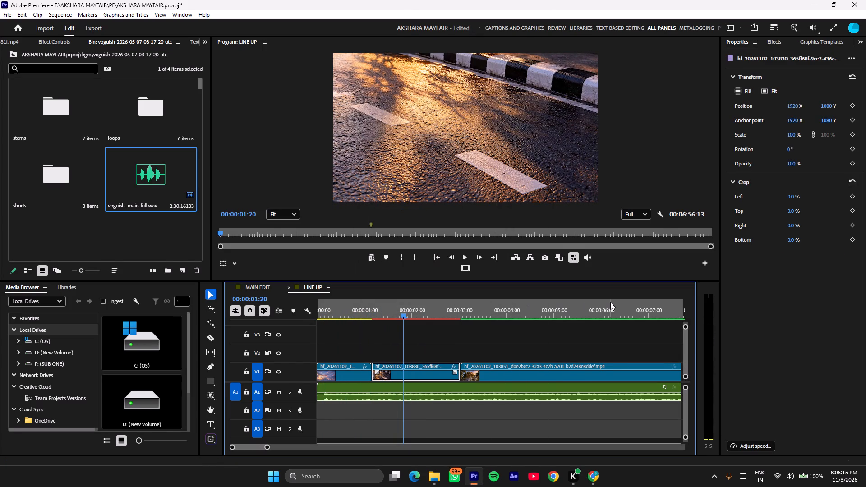
key(o)
key(Return)
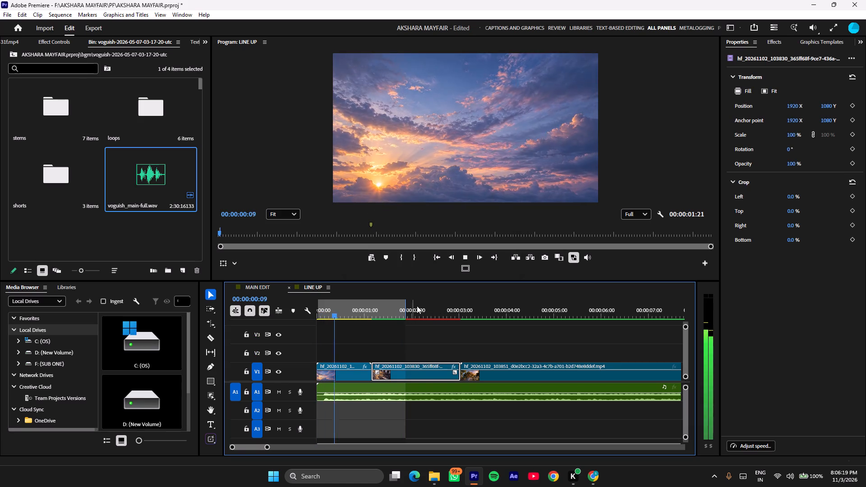
Move the sequence's out point to 00:00:03:21 and render the preview through the whole second clip.
click(501, 304)
key(o)
key(Return)
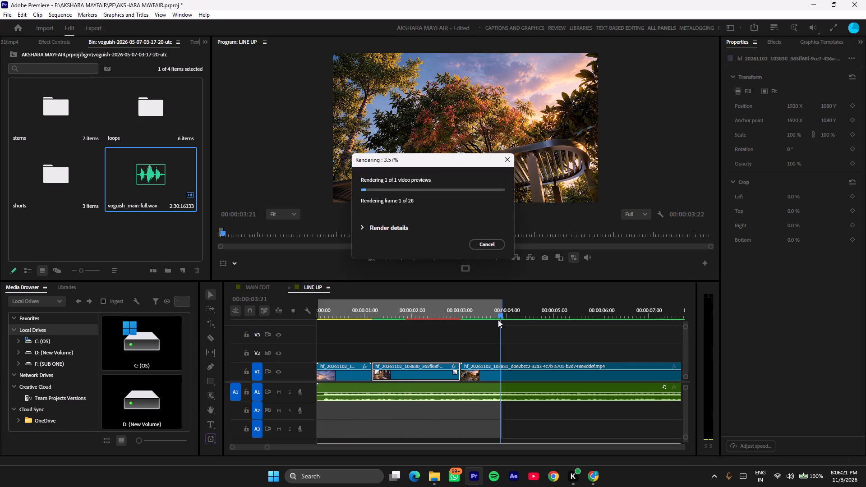
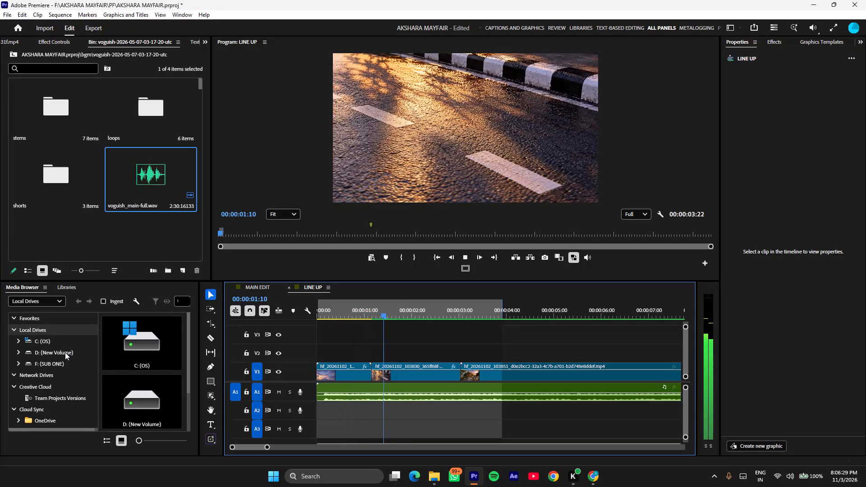
Cut the second V1 clip at 00:00:02:00, remove the part after the cut, and ripple delete the resulting gap.
key(space)
click(396, 375)
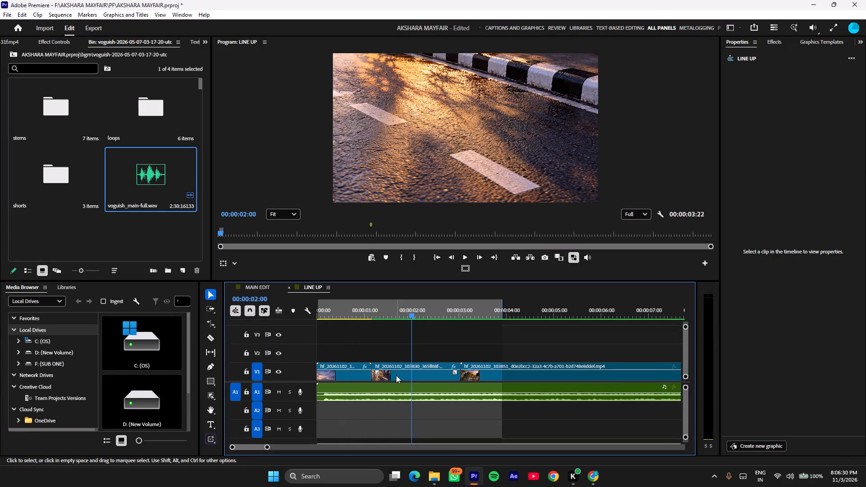
key(ctrl+k)
click(416, 377)
click(419, 377)
key(BackSpace)
right_click(420, 377)
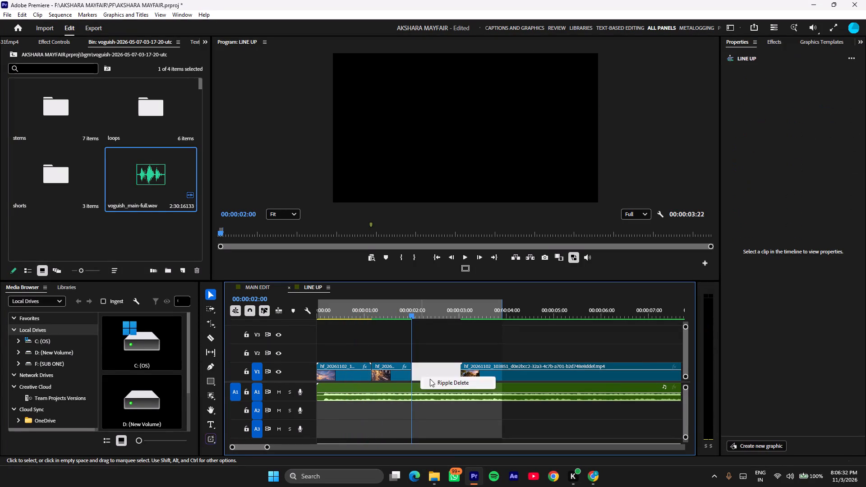
click(430, 379)
Play the sequence from the start into the third clip to check the new cut against the music.
drag(410, 311, 84, 367)
key(space)
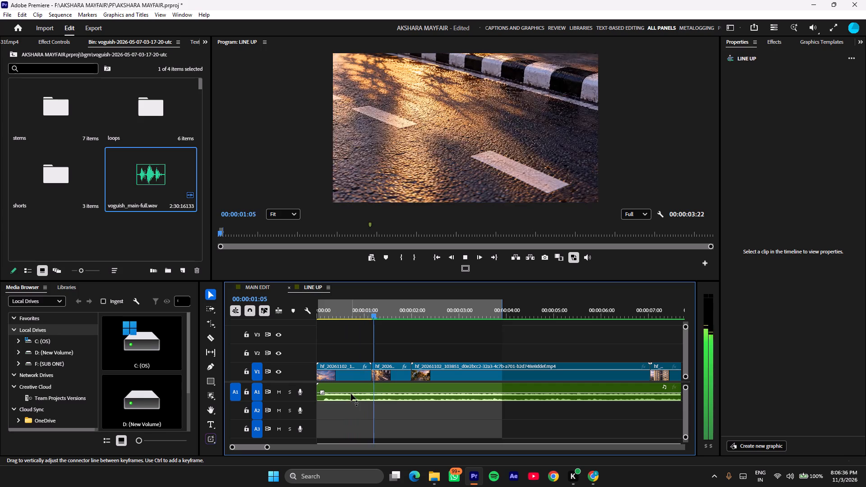
key(space)
Extend the sequence's in-to-out range past the third V1 clip, to a duration of 00:00:08:06.
click(500, 375)
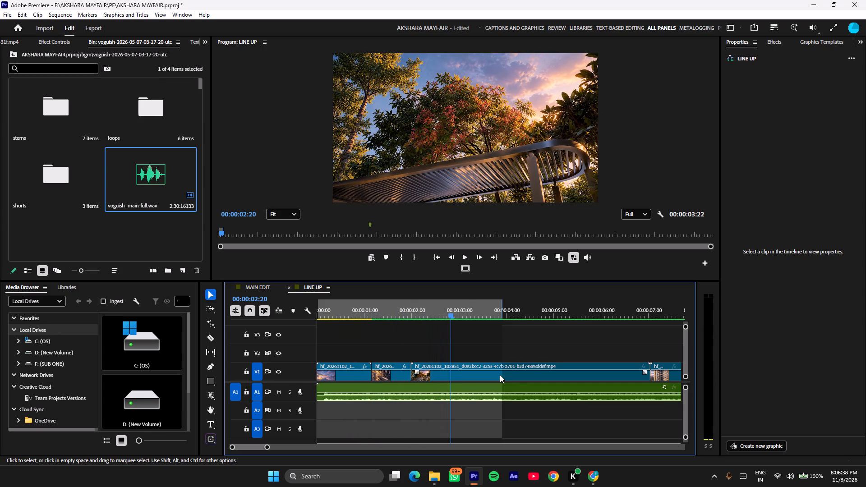
scroll(518, 388, down, 7)
drag(409, 306, 614, 315)
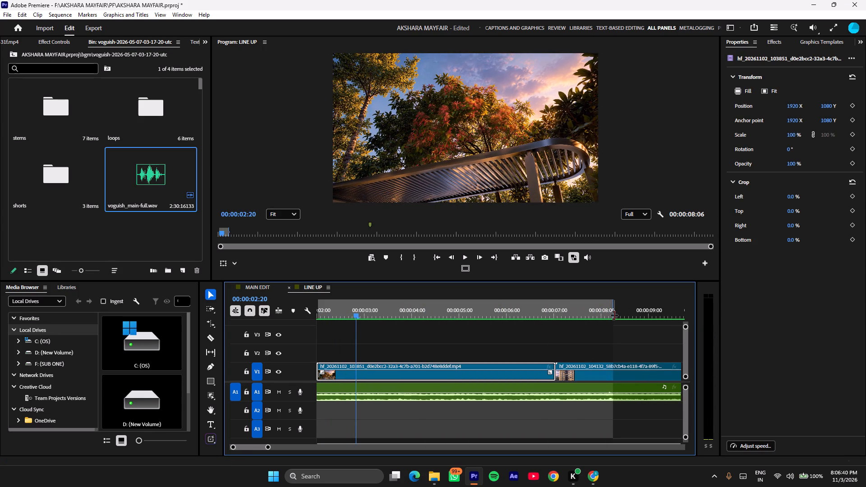
Scrub back to the sequence's start and replay the opening clips to check their timing with the music.
drag(363, 307, 440, 308)
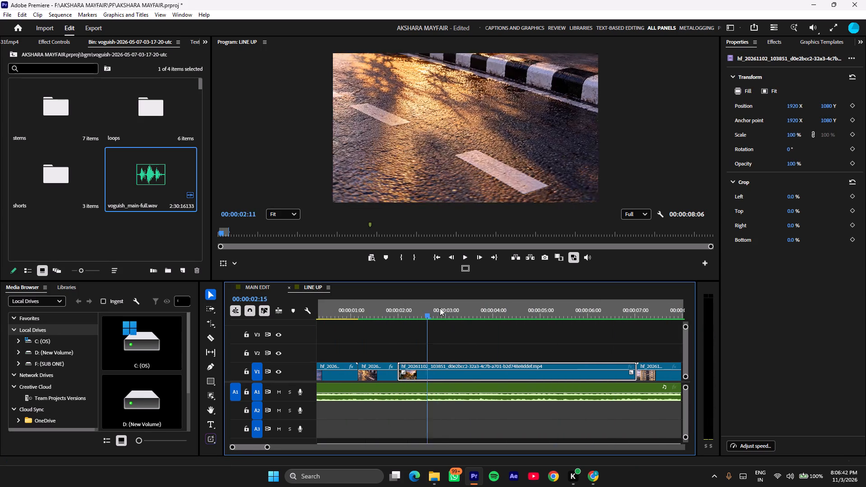
drag(440, 308, 331, 330)
key(space)
drag(391, 312, 161, 324)
key(space)
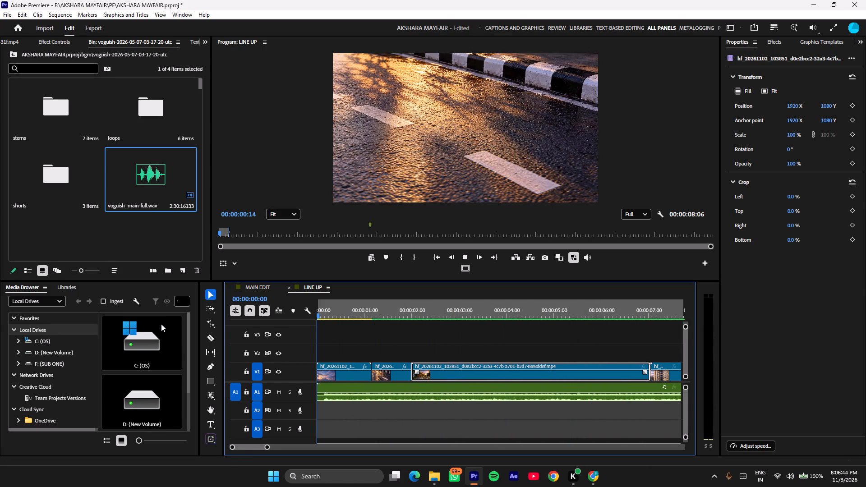
key(space)
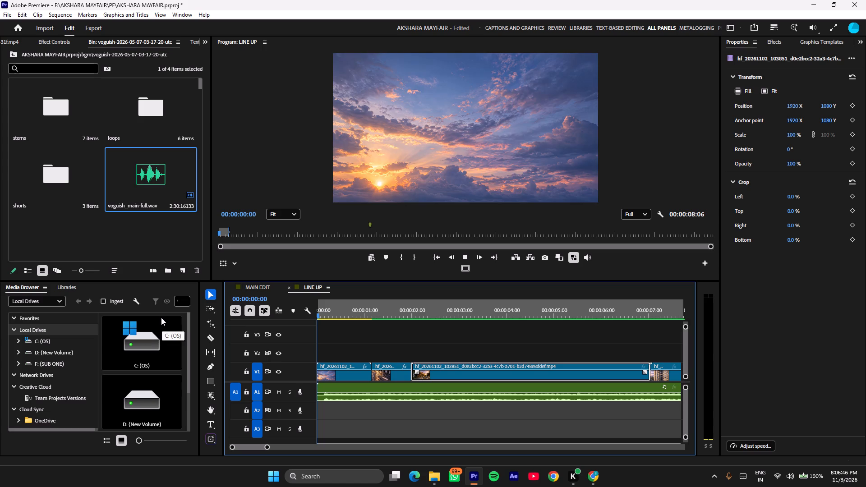
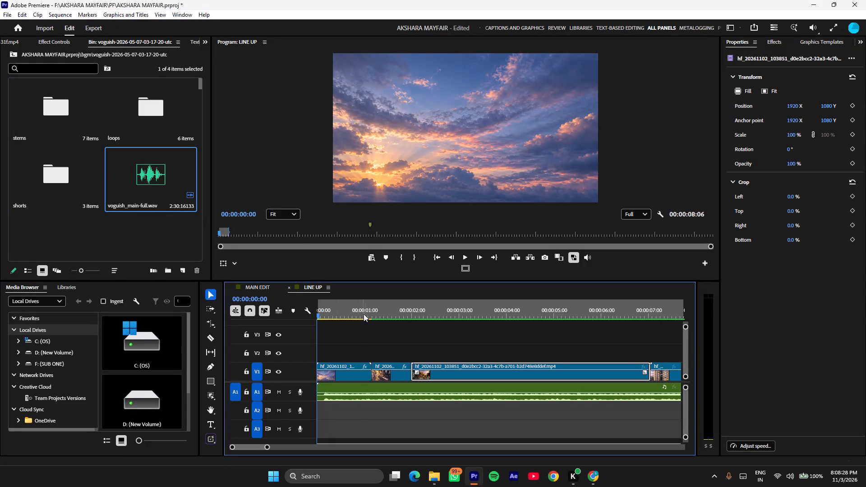
Cut the third V1 clip at 00:00:02:21, remove the part after the cut, and ripple delete the resulting gap.
drag(362, 313, 199, 335)
key(space)
click(483, 352)
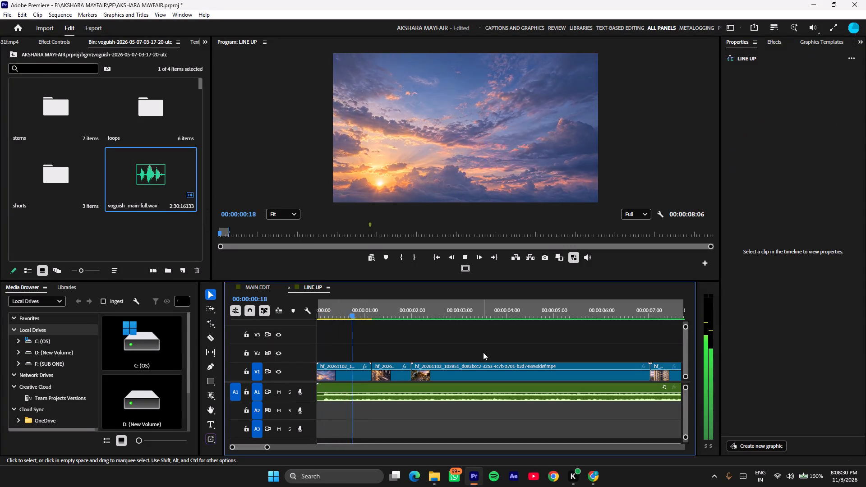
scroll(483, 352, down, 3)
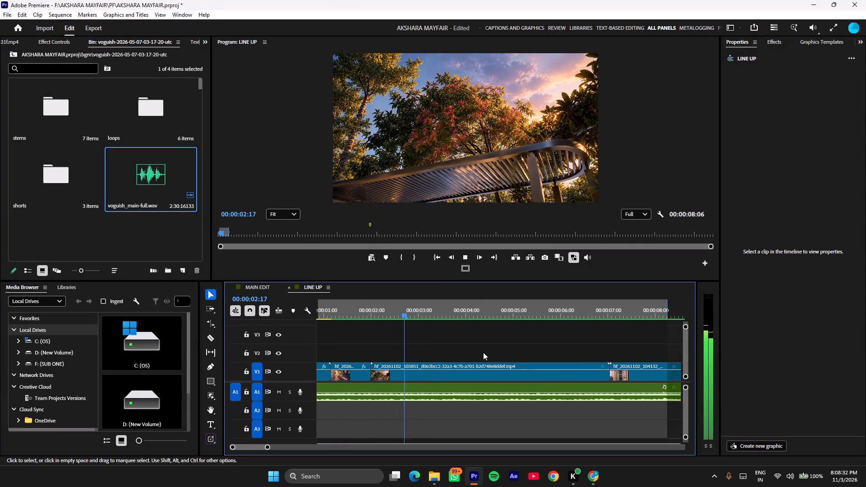
key(space)
click(491, 377)
key(ctrl+k)
click(491, 377)
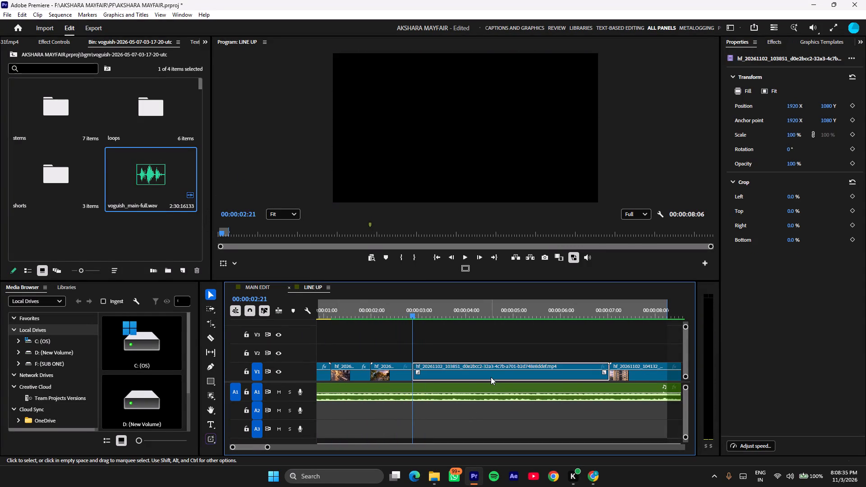
key(BackSpace)
right_click(491, 377)
click(498, 381)
Play across the new cut into the fourth V1 clip to check it against the music.
drag(424, 310, 393, 319)
key(space)
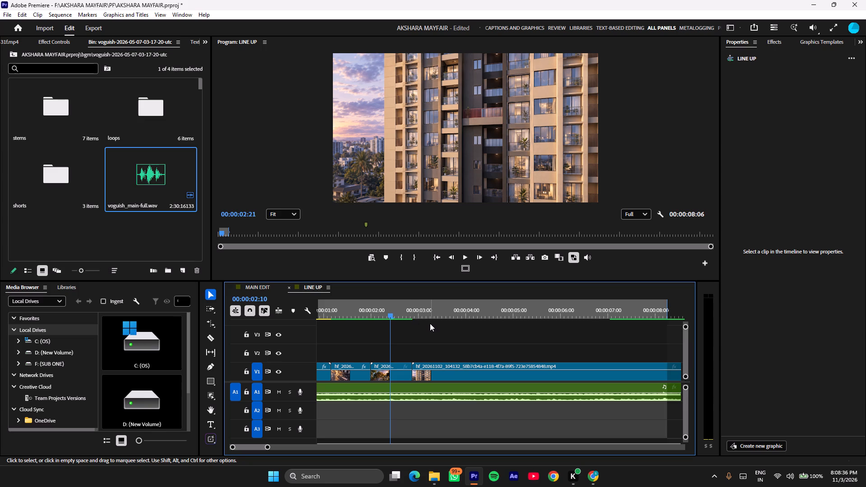
scroll(476, 336, down, 3)
key(space)
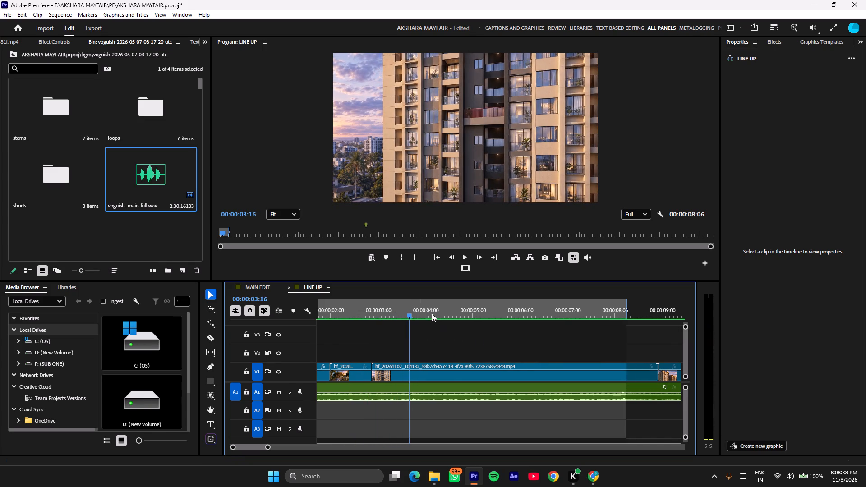
Apply Fill to the fourth V1 clip, the apartment tower shot, so it fills the frame.
drag(419, 309, 462, 316)
click(459, 372)
click(736, 93)
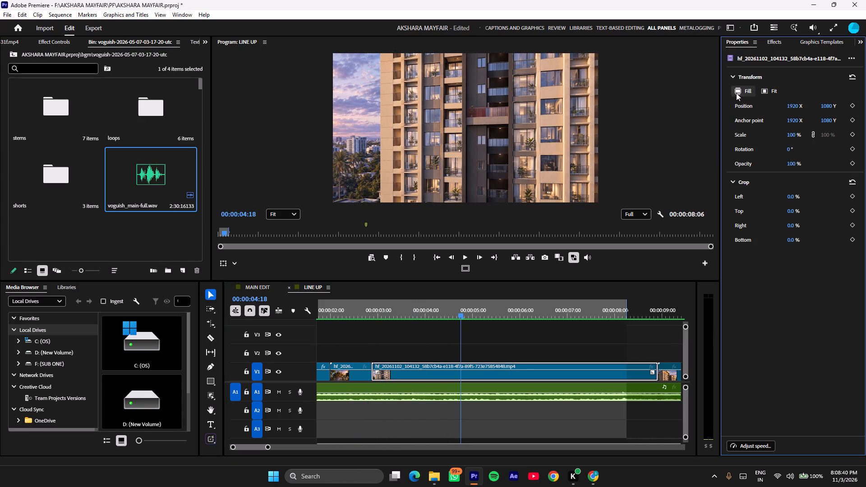
Play on through the fourth V1 clip, then replay the sequence from its start to check the timing.
click(510, 346)
key(space)
scroll(553, 341, down, 4)
key(space)
drag(435, 308, 25, 370)
drag(392, 306, 0, 353)
key(space)
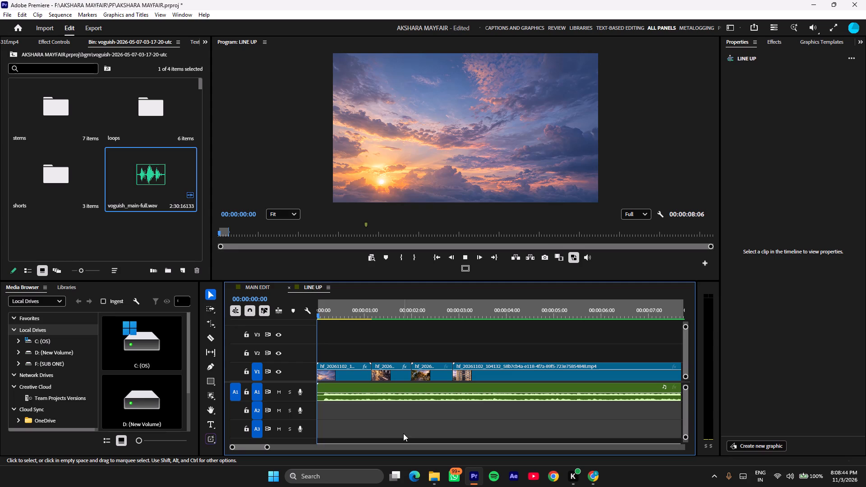
Add a short transition at the start of the first V1 clip, the sunset sky shot.
click(356, 379)
key(space)
drag(321, 371, 326, 372)
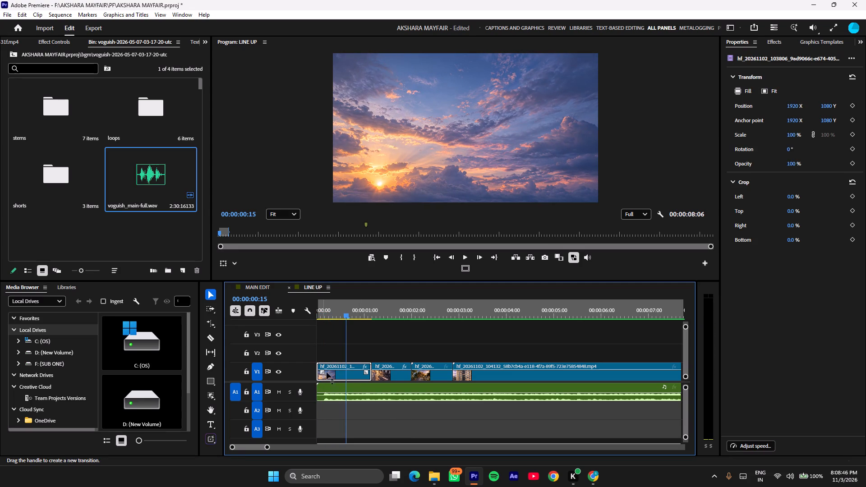
drag(323, 371, 331, 370)
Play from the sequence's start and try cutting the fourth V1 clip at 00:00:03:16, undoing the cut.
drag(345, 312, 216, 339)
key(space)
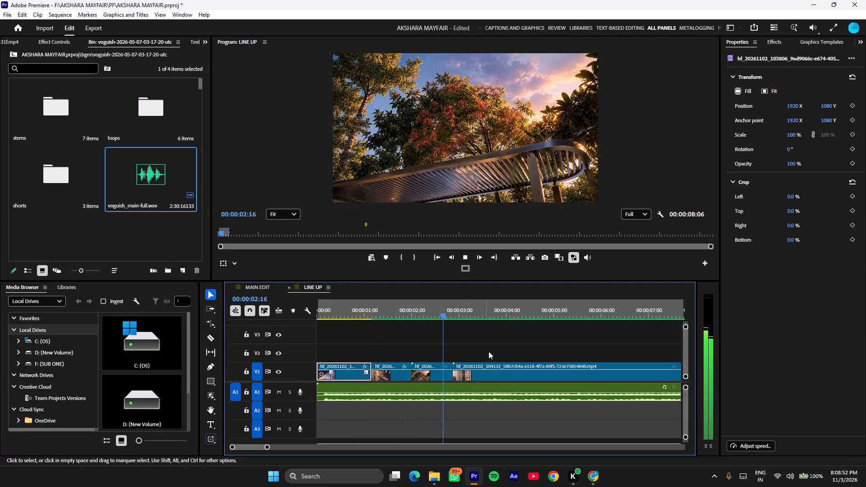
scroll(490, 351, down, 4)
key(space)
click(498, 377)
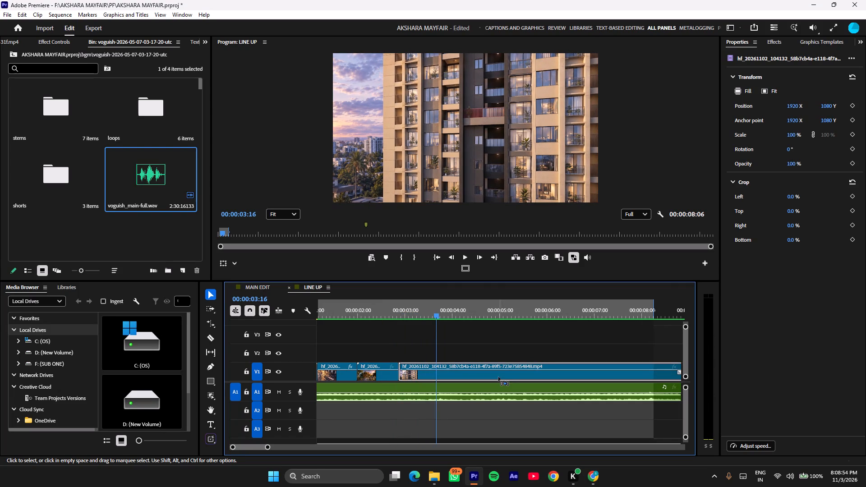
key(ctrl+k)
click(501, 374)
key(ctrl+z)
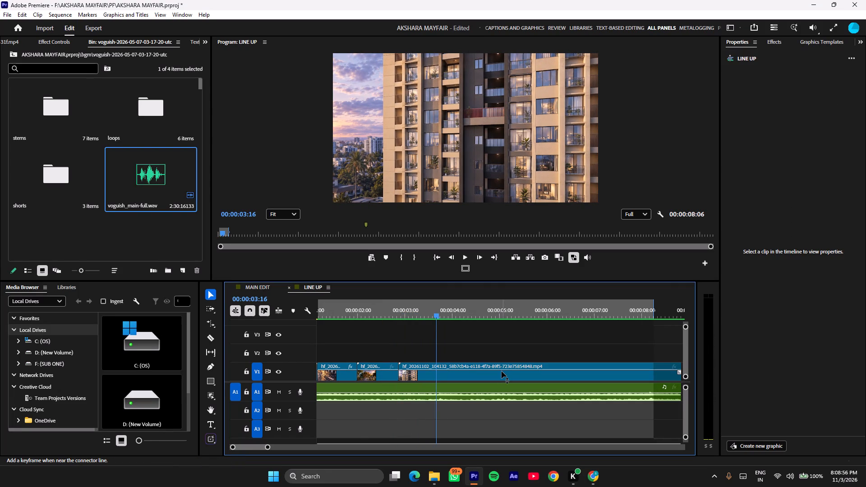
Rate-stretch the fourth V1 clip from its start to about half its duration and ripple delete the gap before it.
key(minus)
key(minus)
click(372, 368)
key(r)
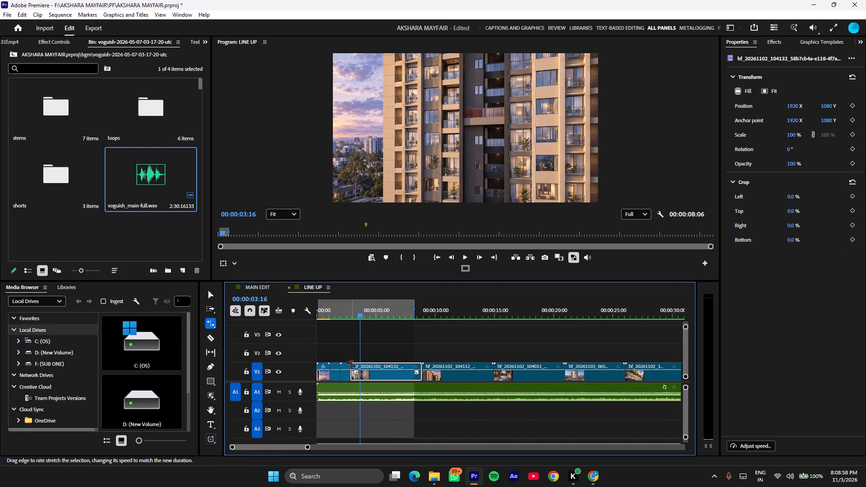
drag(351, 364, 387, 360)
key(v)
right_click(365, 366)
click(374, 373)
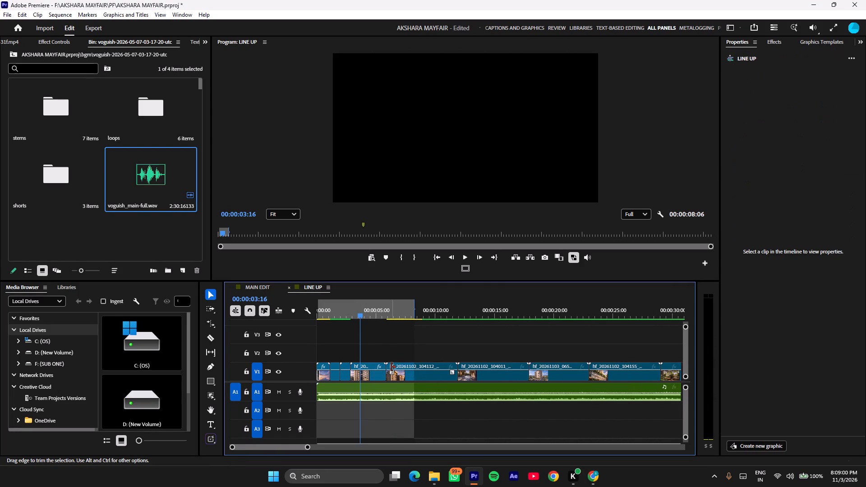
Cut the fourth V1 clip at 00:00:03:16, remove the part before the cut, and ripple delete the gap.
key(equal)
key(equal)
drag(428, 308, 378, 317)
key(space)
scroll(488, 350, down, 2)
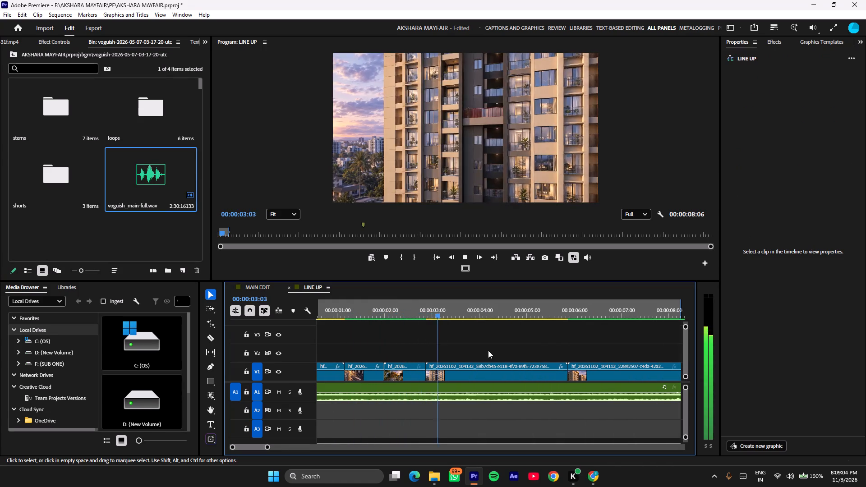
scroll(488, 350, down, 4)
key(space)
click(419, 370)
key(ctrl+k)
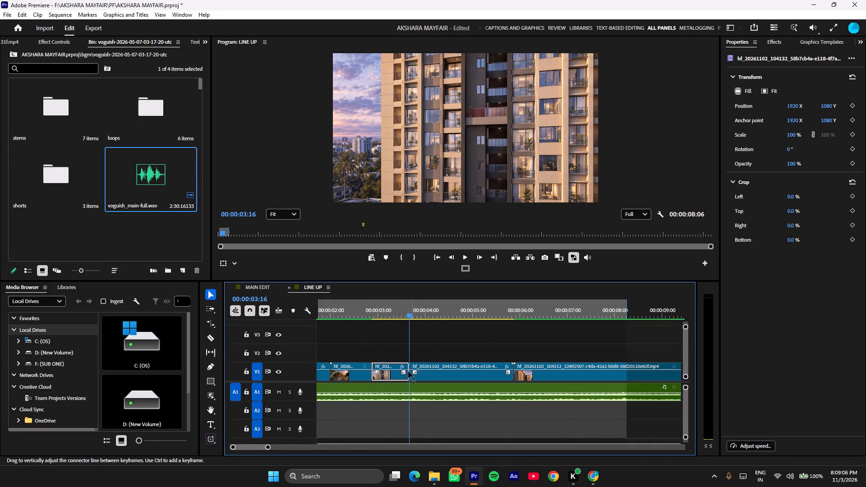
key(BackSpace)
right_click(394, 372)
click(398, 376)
Replay the third and fourth V1 clips, then the opening clips, to check the new cut against the music.
drag(367, 312, 350, 317)
key(space)
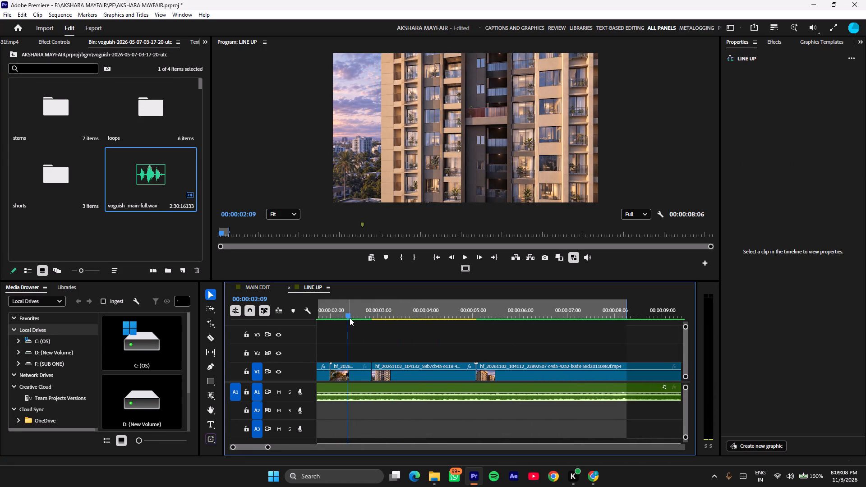
key(space)
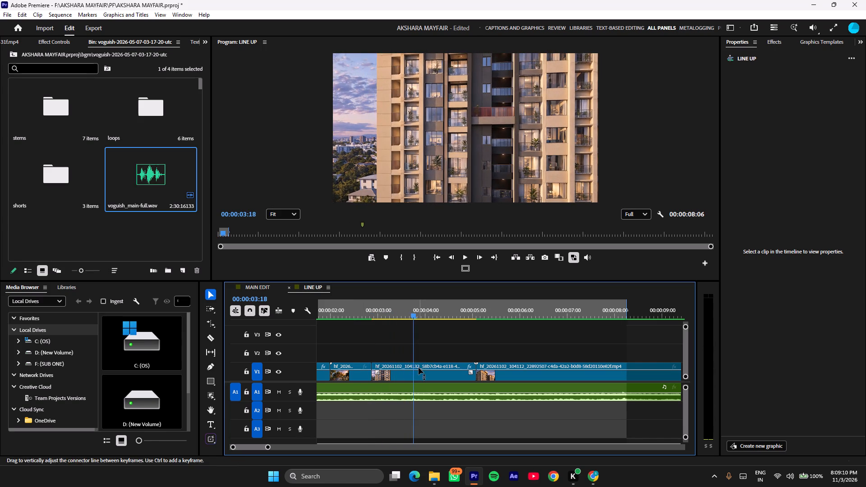
click(419, 368)
drag(411, 312, 350, 333)
key(space)
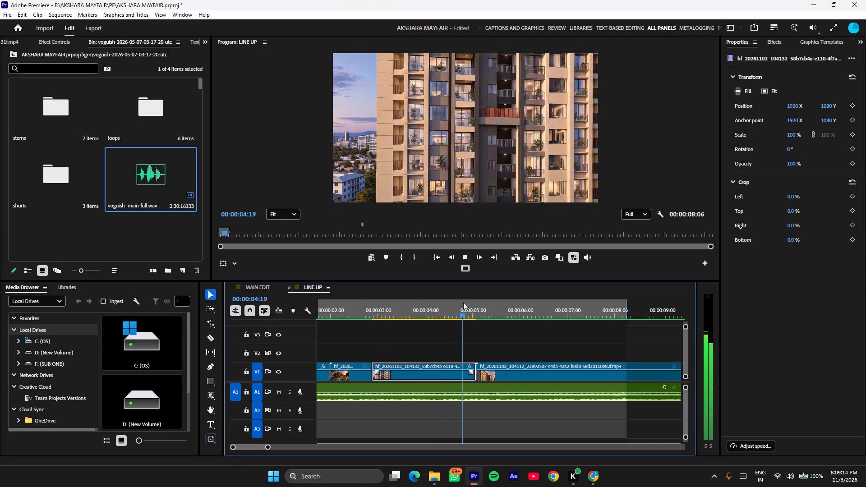
drag(454, 303, 327, 326)
key(space)
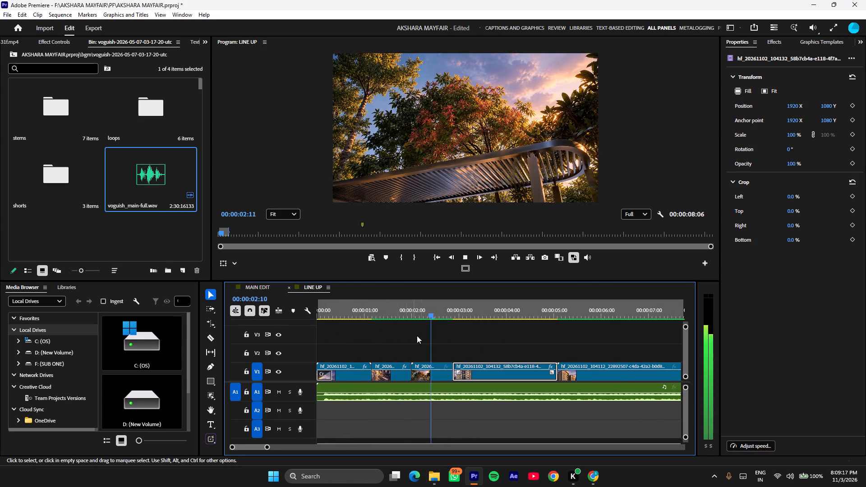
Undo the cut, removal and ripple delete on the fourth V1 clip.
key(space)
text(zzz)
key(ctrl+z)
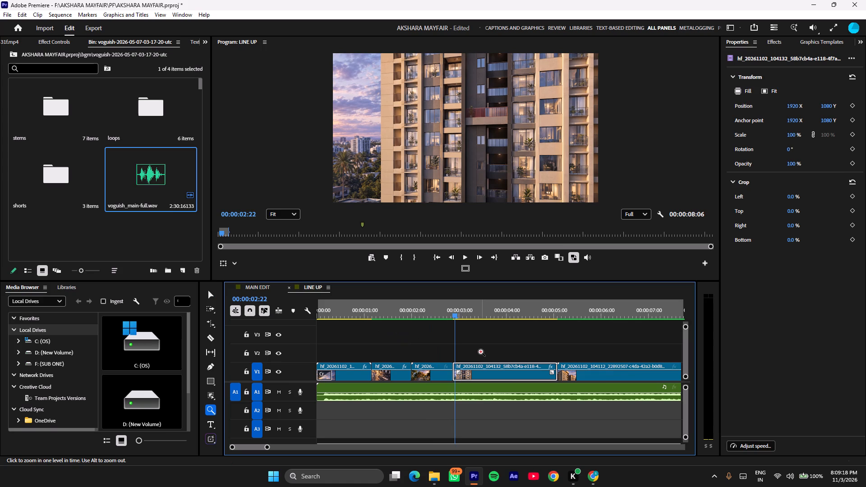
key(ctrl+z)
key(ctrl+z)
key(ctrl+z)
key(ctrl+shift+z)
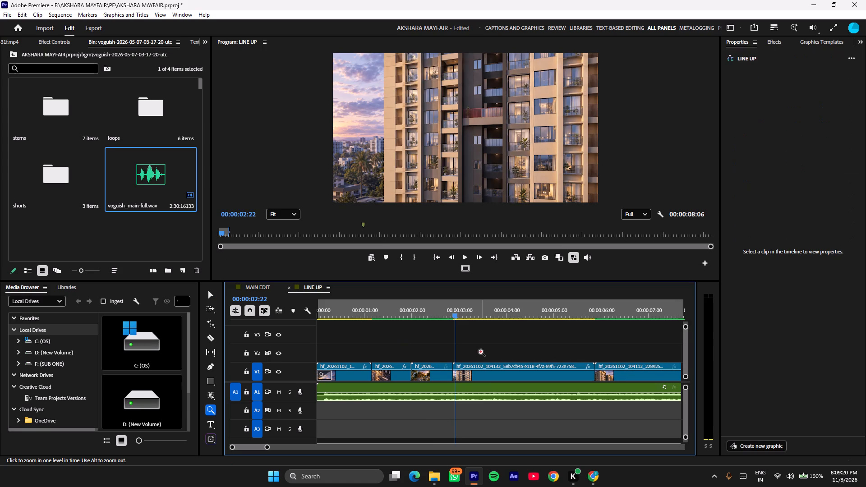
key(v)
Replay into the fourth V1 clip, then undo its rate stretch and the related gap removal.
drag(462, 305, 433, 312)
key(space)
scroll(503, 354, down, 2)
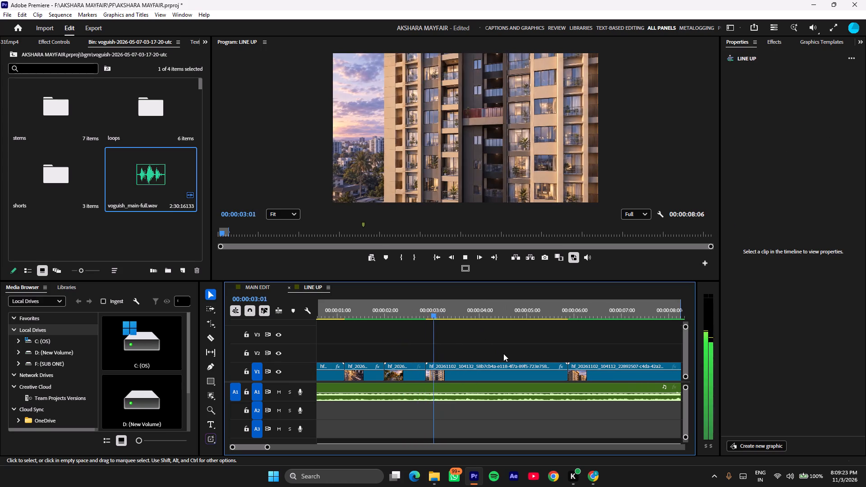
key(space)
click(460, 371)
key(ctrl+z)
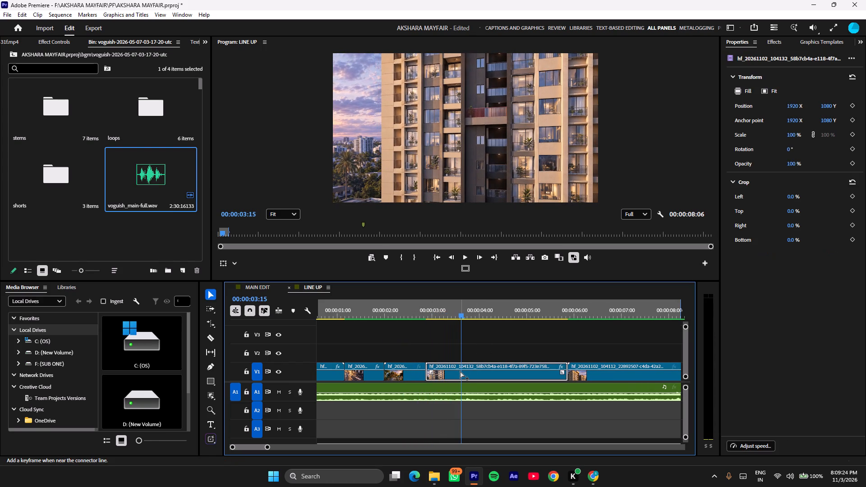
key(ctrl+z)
Cut the fourth V1 clip at 00:00:05:22, remove the part before the cut, and ripple delete the gap.
scroll(539, 330, down, 1)
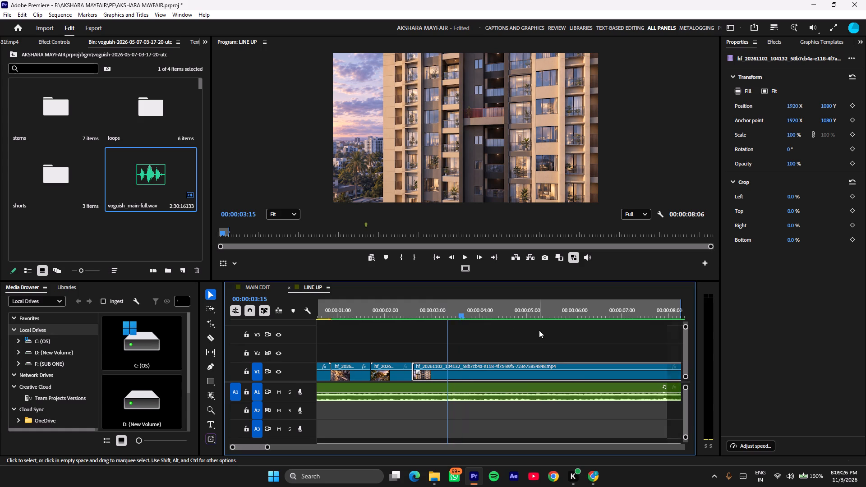
text(--)
click(390, 307)
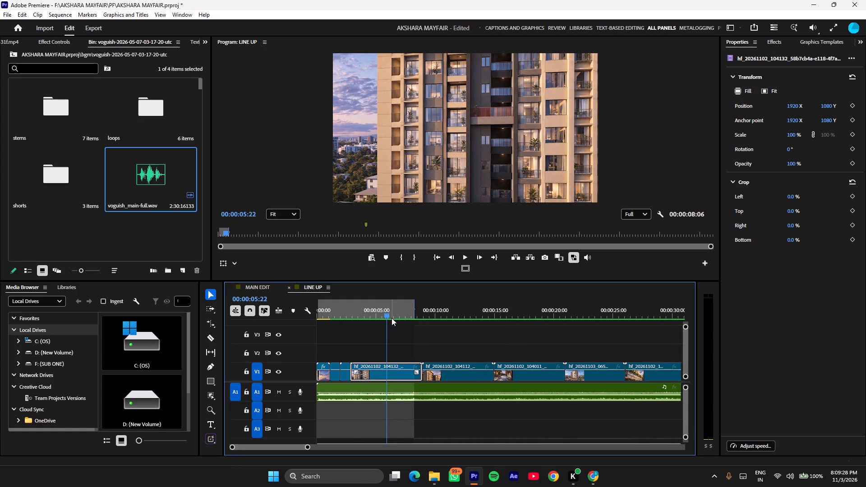
key(ctrl+k)
key(BackSpace)
right_click(377, 372)
click(385, 378)
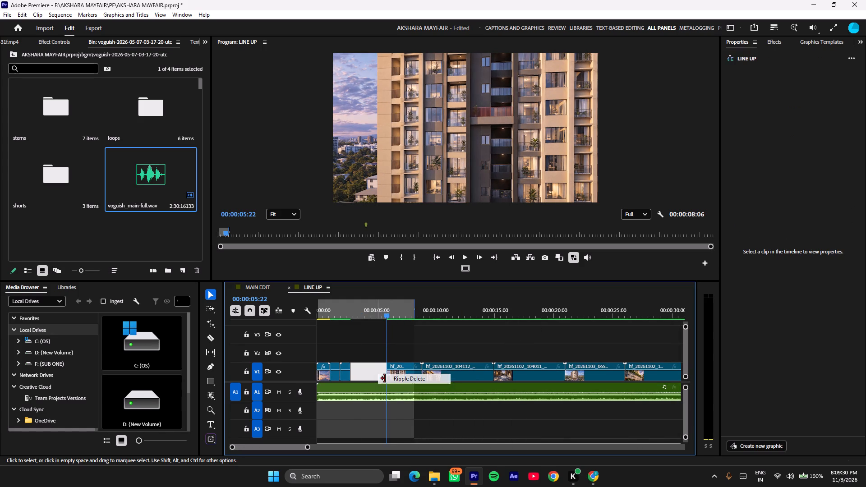
Play from about 00:00:01:00 through the opening clips into the shortened fourth V1 clip to check the music timing.
key(equal)
key(equal)
drag(392, 309, 369, 315)
key(space)
scroll(470, 349, down, 1)
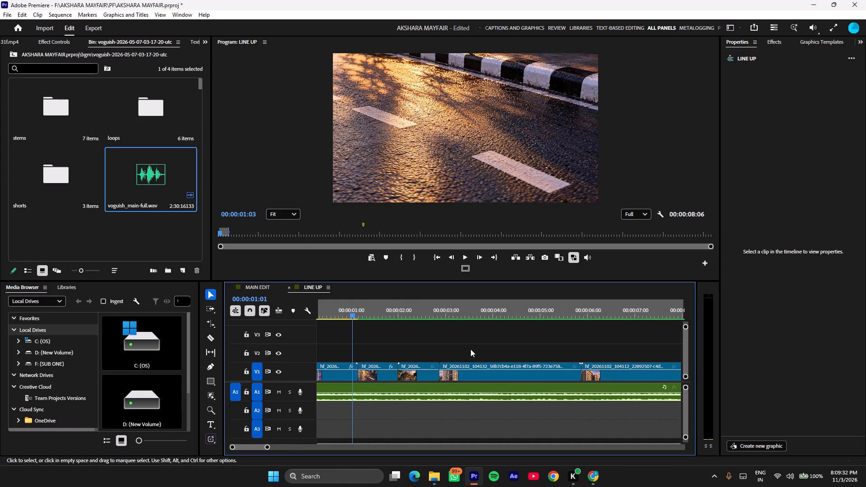
key(minus)
scroll(469, 353, down, 2)
key(minus)
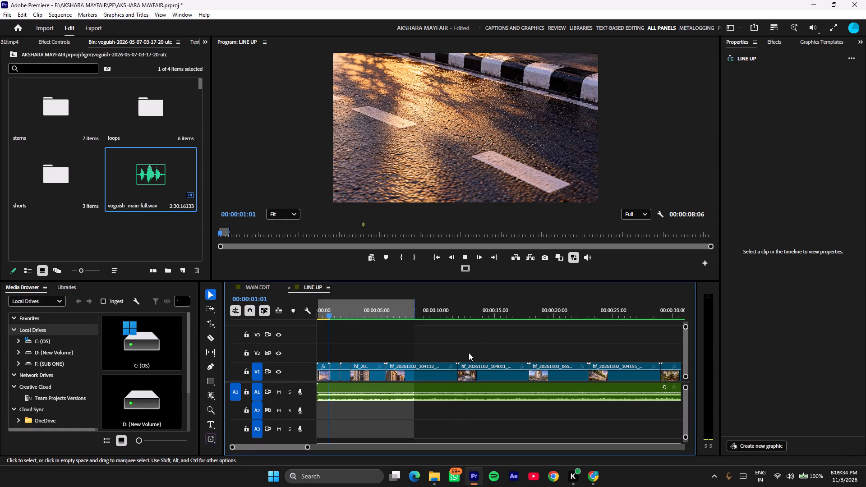
key(equal)
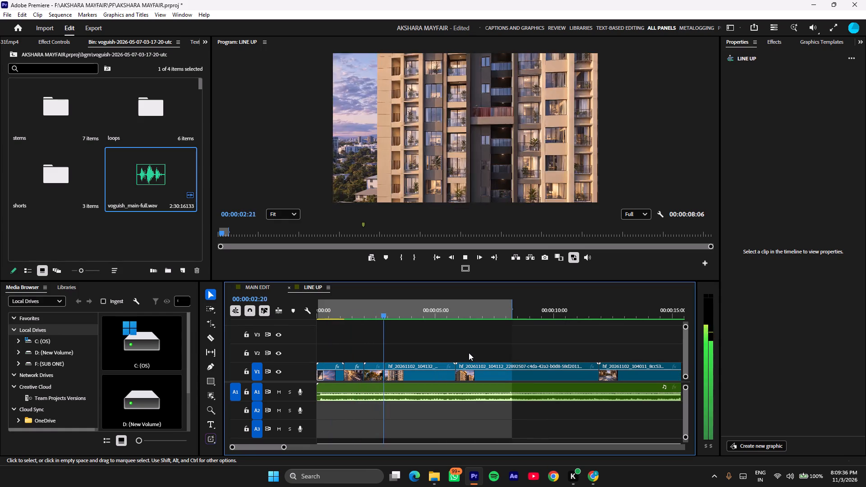
Cut the fourth V1 clip at 00:00:03:20, remove the part after the cut, and ripple delete the resulting gap.
key(space)
key(space)
key(space)
click(435, 370)
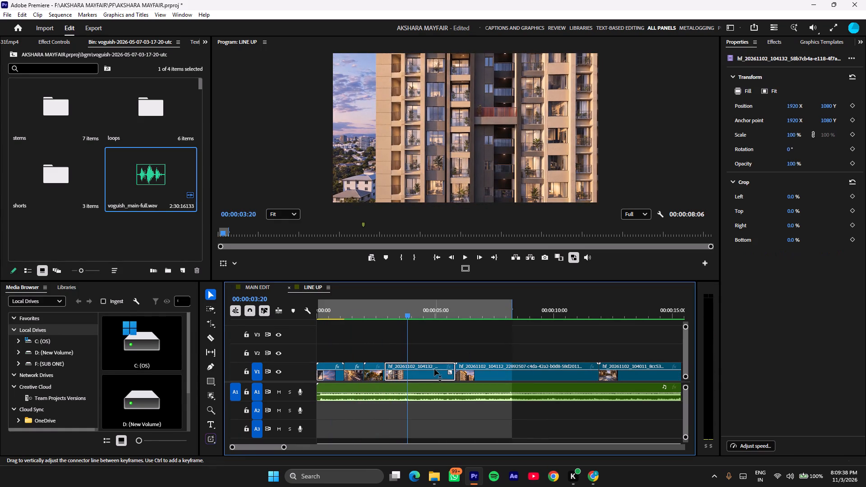
key(ctrl+k)
ctrl+click(434, 368)
key(BackSpace)
right_click(434, 368)
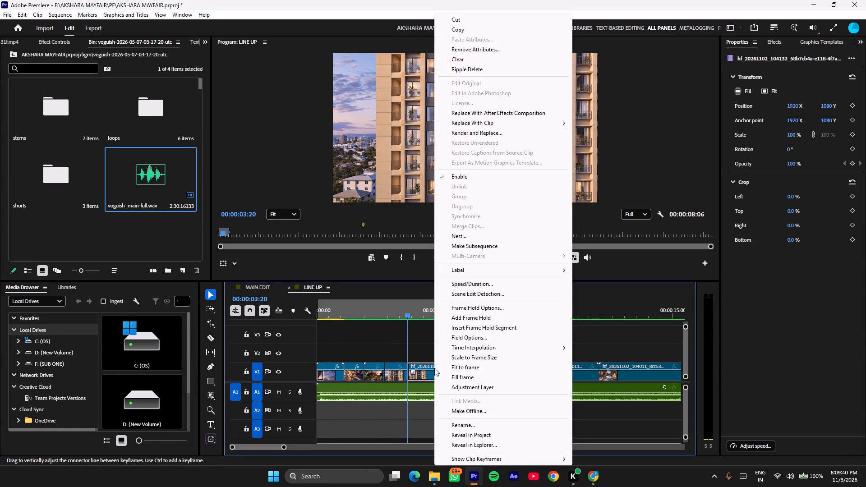
click(409, 335)
click(427, 370)
key(BackSpace)
right_click(427, 370)
click(430, 374)
Play across the cut between the fourth and fifth V1 clips to check it against the music.
click(402, 319)
key(space)
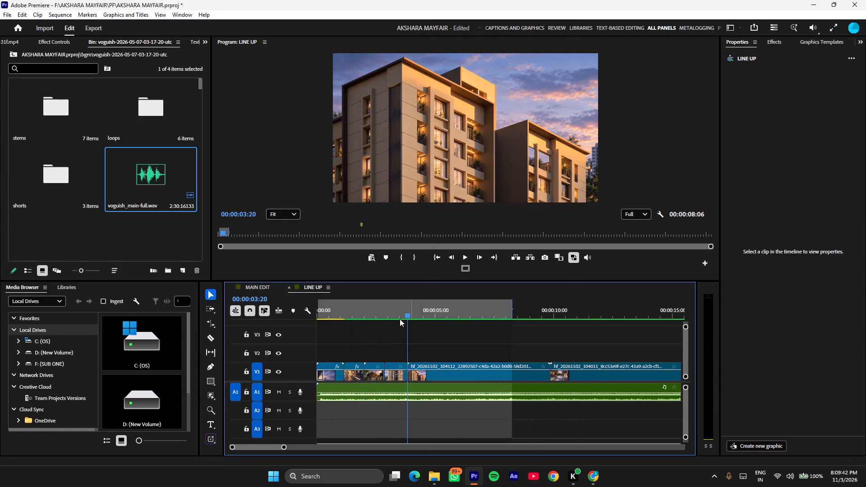
click(400, 317)
key(space)
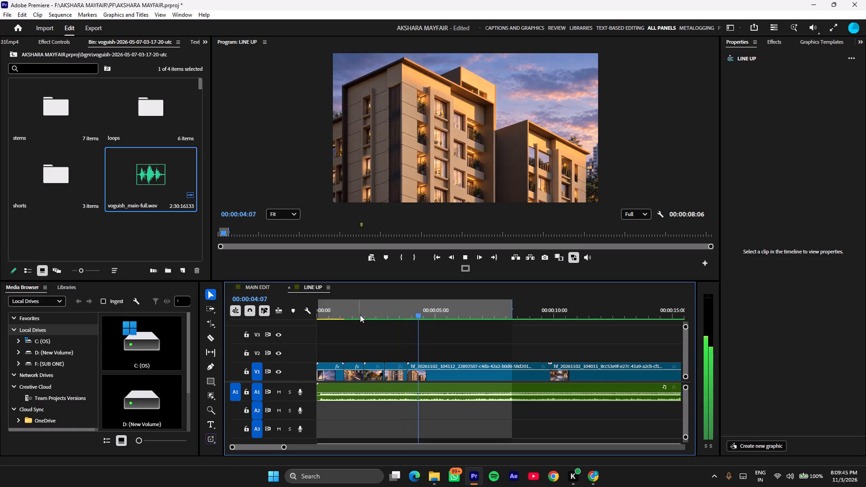
key(space)
Extend the sequence's in-to-out range into the sixth V1 clip, to a duration of 00:00:15:06.
drag(421, 317, 496, 312)
drag(513, 303, 679, 311)
Rate-stretch the fifth V1 clip shorter to end at about 00:00:05:22, and ripple delete the gap after it.
drag(502, 312, 541, 312)
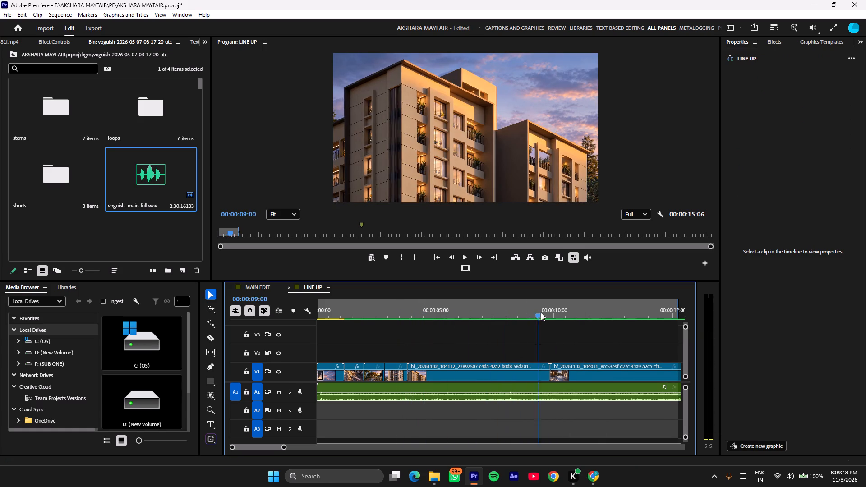
drag(541, 312, 478, 320)
click(476, 371)
key(r)
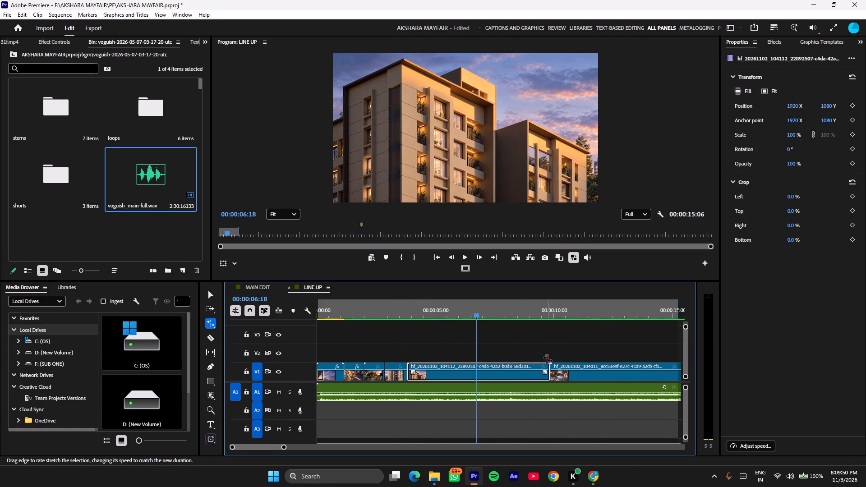
drag(548, 365, 454, 367)
key(v)
right_click(485, 368)
click(512, 378)
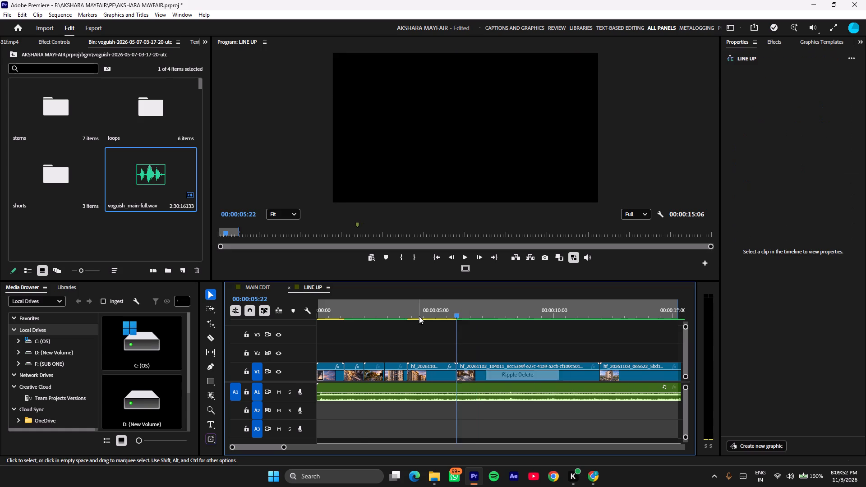
Play up to the cut point, split the fifth V1 clip at 00:00:04:09, remove its first part, and ripple delete the gap.
drag(405, 305, 361, 312)
key(space)
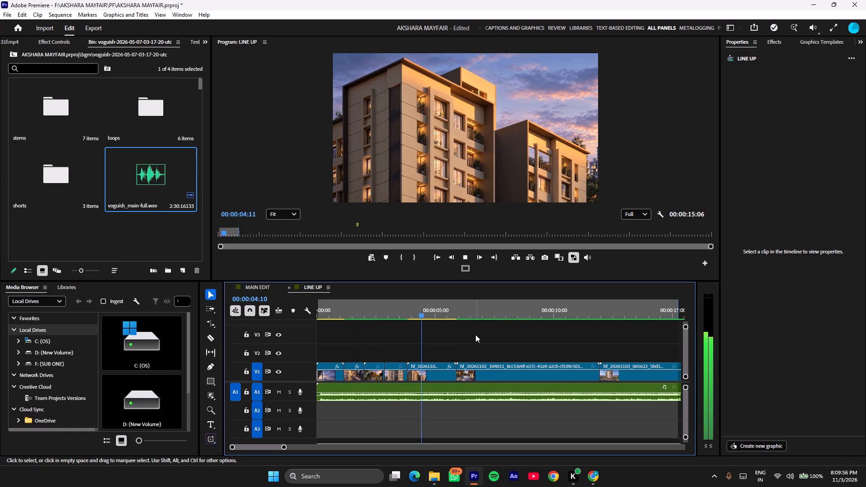
key(space)
click(436, 360)
click(435, 366)
click(422, 308)
key(ctrl+k)
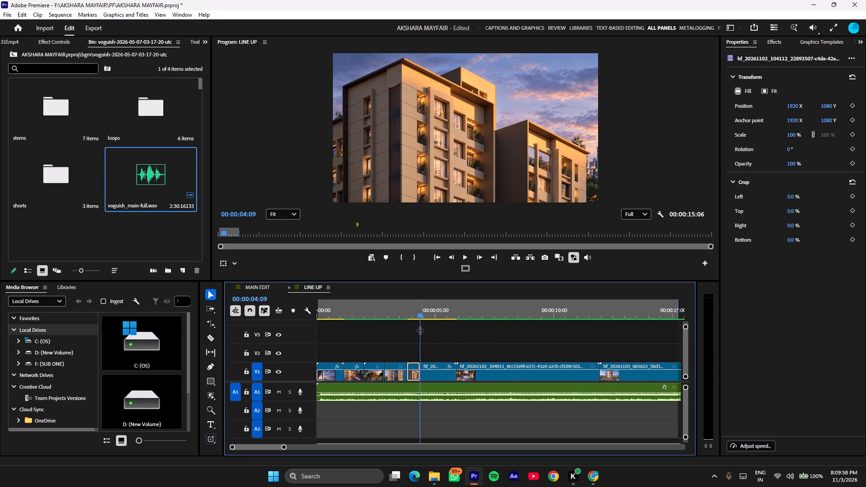
key(BackSpace)
right_click(407, 362)
right_click(411, 370)
right_click(412, 364)
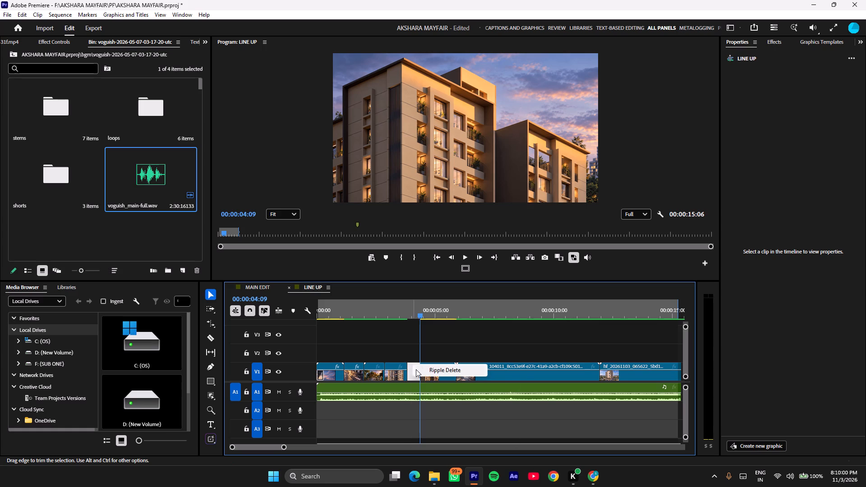
click(418, 371)
Play into the sixth V1 clip, cut it at 00:00:07:06, remove the part before the cut, and ripple delete the gap.
click(410, 308)
key(space)
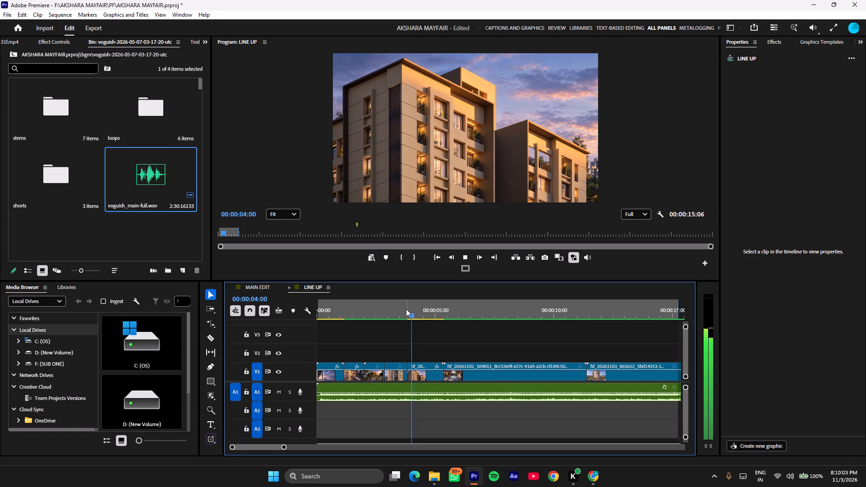
drag(409, 308, 378, 312)
key(space)
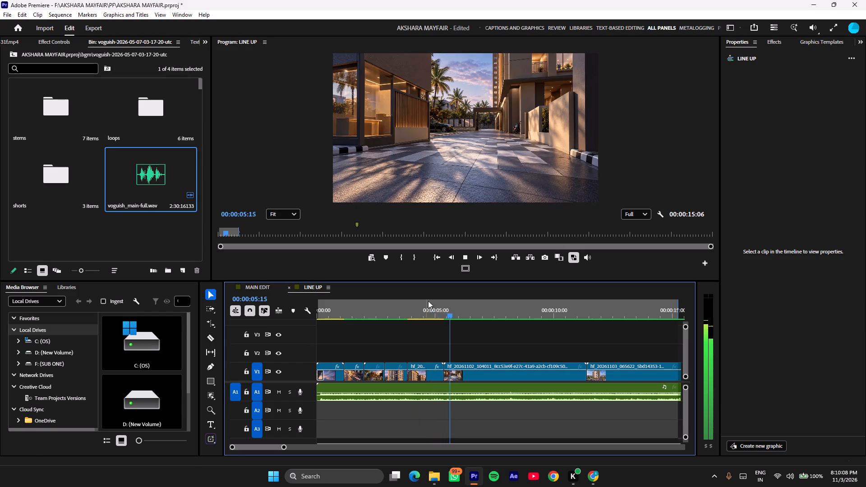
scroll(514, 358, down, 3)
key(space)
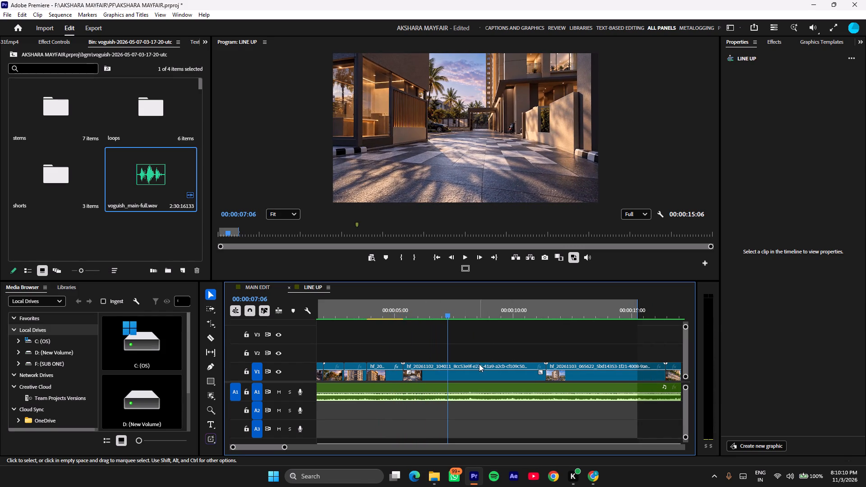
click(476, 367)
key(ctrl+k)
key(BackSpace)
right_click(449, 363)
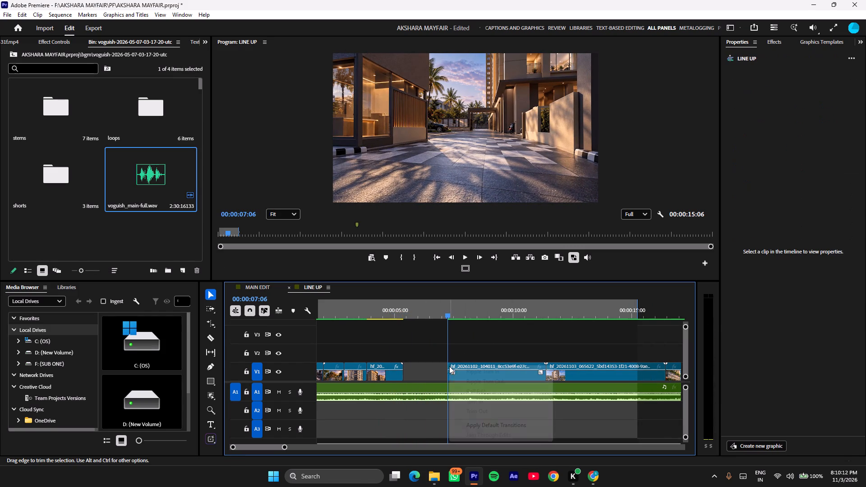
right_click(428, 376)
click(441, 381)
Play repeatedly from the fifth V1 clip into the shortened sixth clip to check the cut and motion against the music.
click(378, 296)
key(space)
click(392, 317)
key(space)
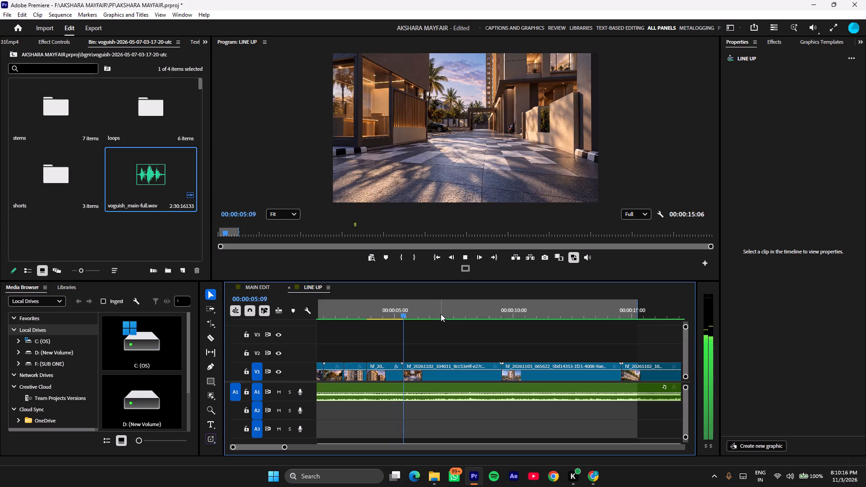
scroll(451, 336, down, 2)
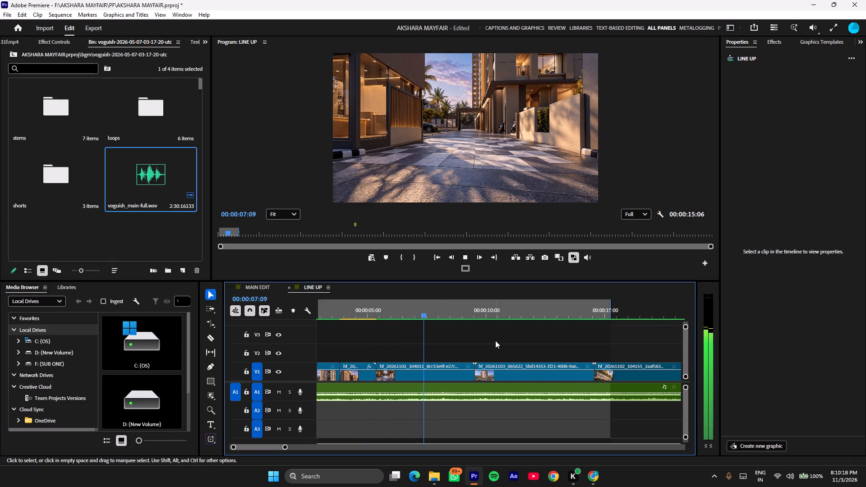
key(space)
click(389, 315)
key(space)
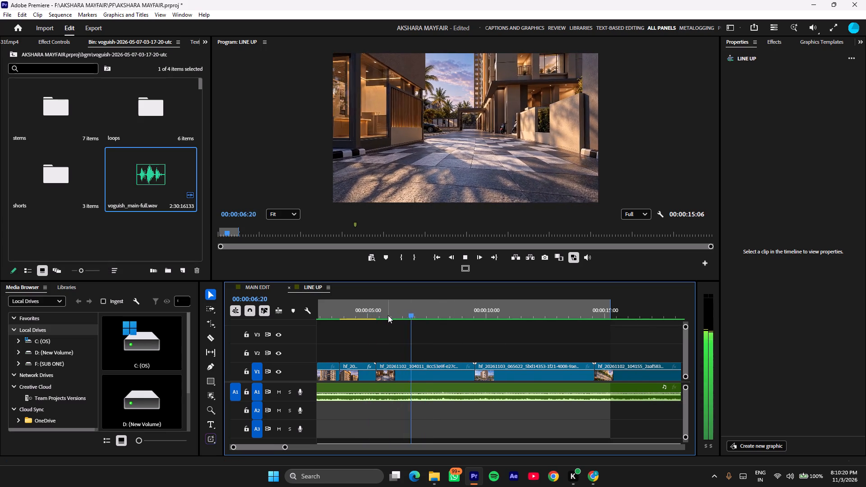
drag(416, 308, 362, 318)
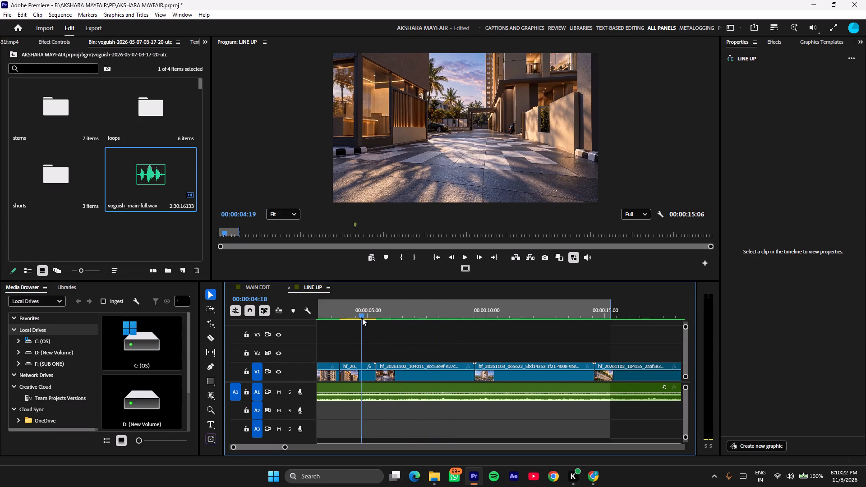
drag(362, 318, 351, 319)
key(space)
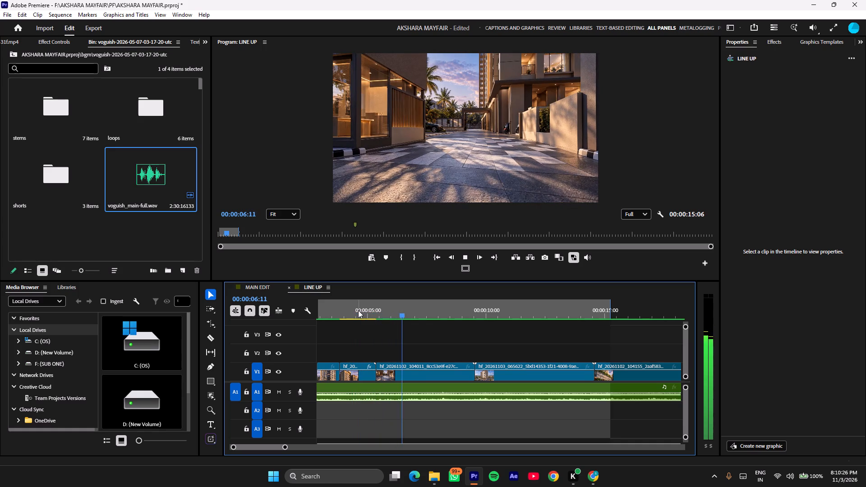
key(space)
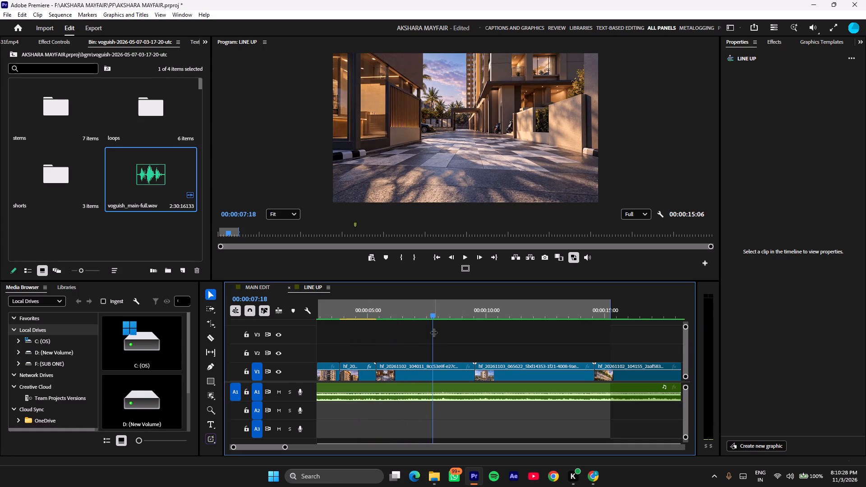
Cut the sixth V1 clip again at 00:00:07:06, remove the part before the cut, and ripple delete the gap.
drag(432, 319, 424, 322)
click(423, 313)
click(431, 364)
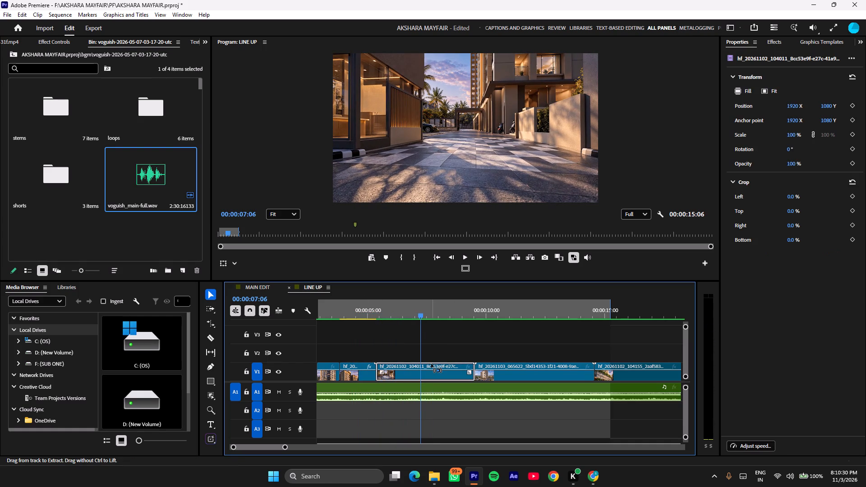
key(ctrl+k)
key(BackSpace)
right_click(402, 372)
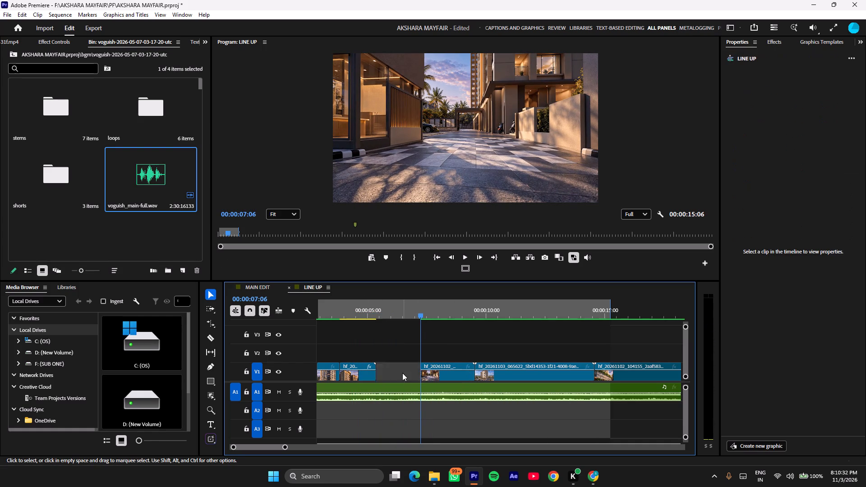
click(419, 373)
click(419, 377)
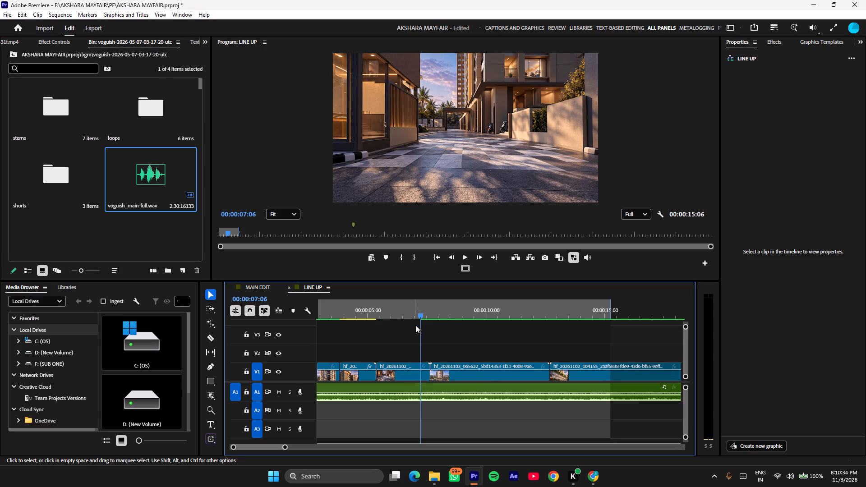
Play the sixth V1 clip, trim its end back to about 00:00:07:12, and ripple delete the gap before the seventh clip.
click(416, 371)
key(space)
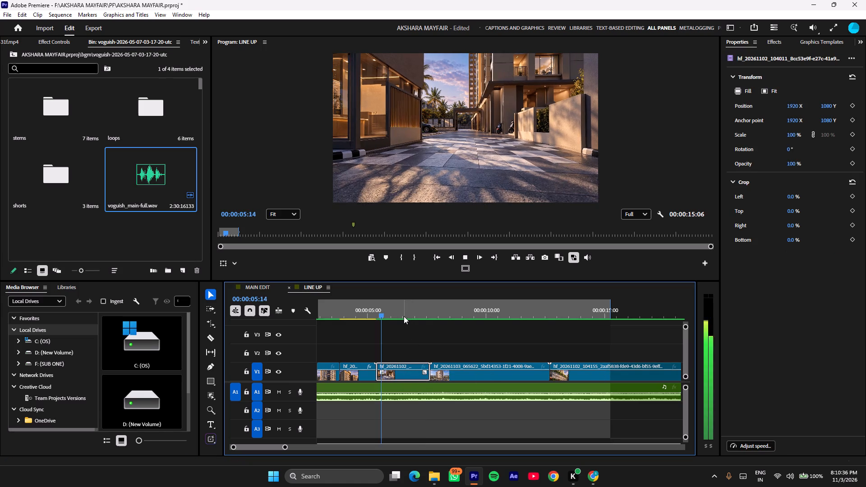
key(space)
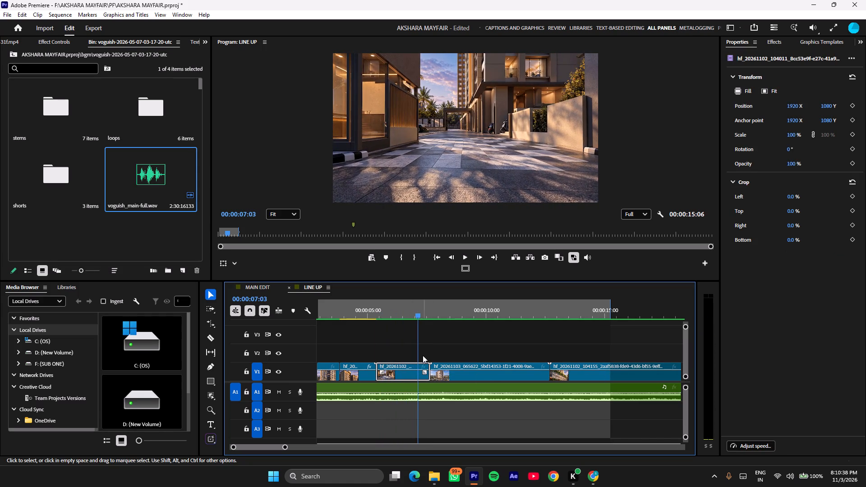
key(space)
key(space)
drag(428, 365, 422, 367)
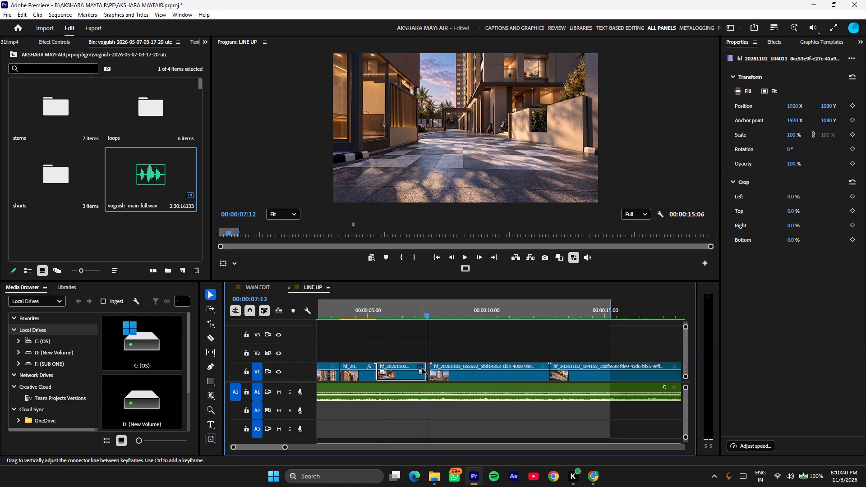
right_click(429, 366)
click(433, 369)
Play the sequence from its start into the Akshara Mayfair sign clip to check the edits against the music, and return to 00:00:00:00.
drag(428, 321, 386, 321)
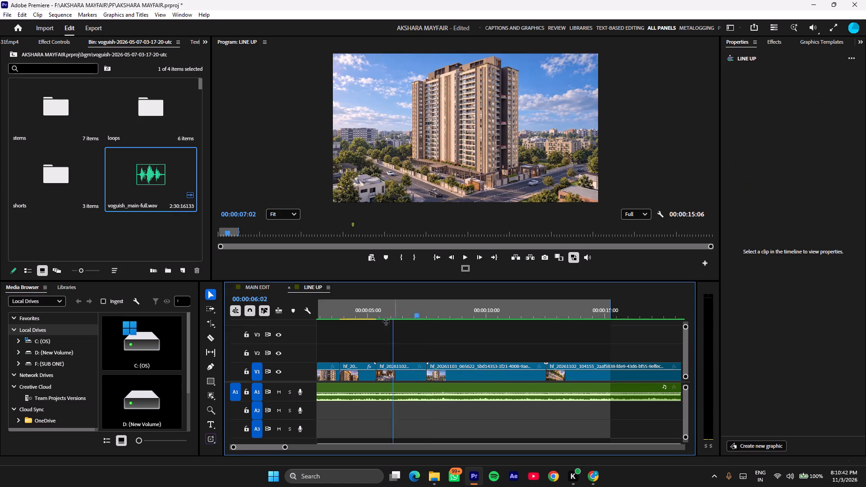
drag(386, 321, 81, 368)
key(space)
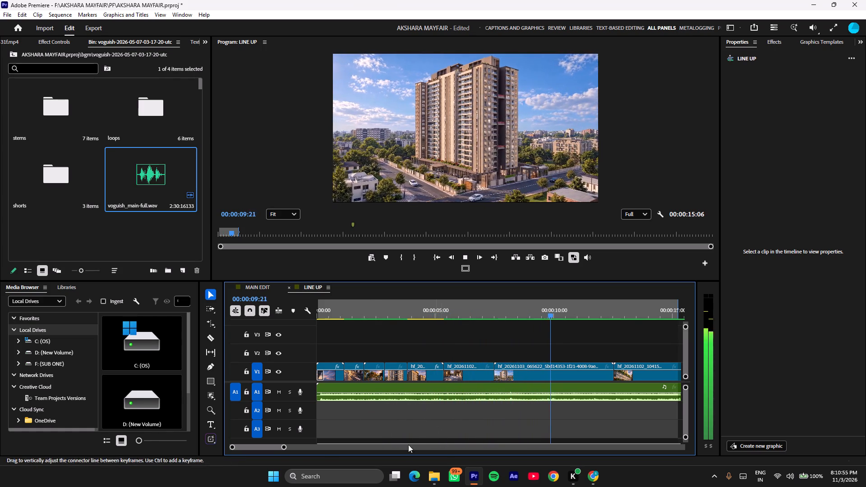
drag(284, 446, 304, 446)
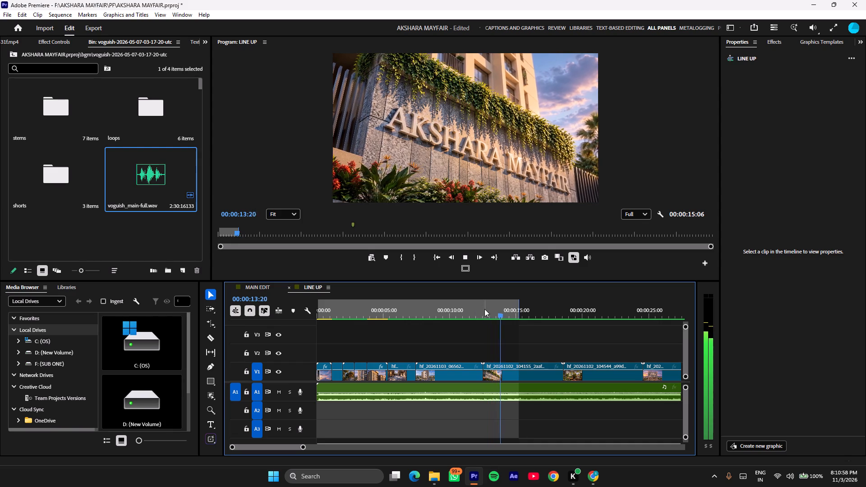
drag(484, 309, 0, 410)
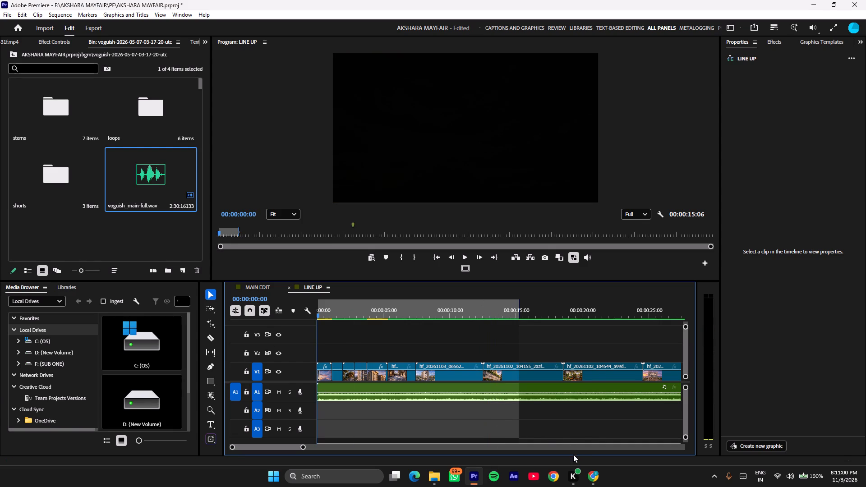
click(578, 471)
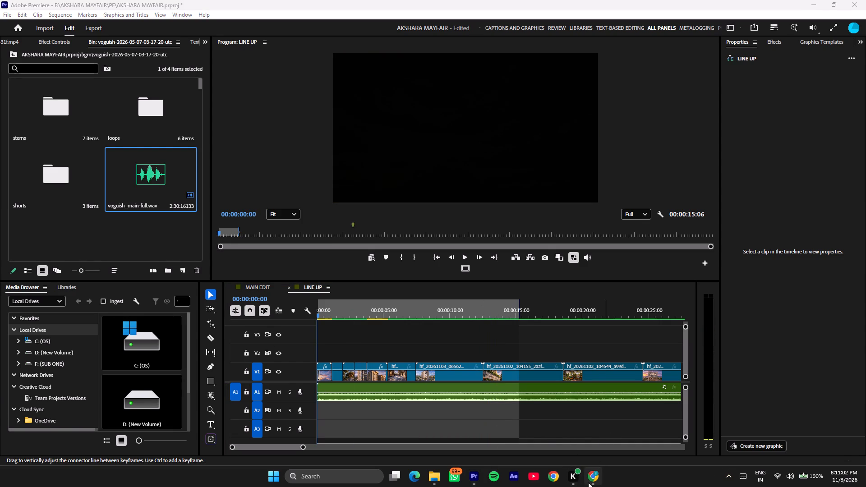
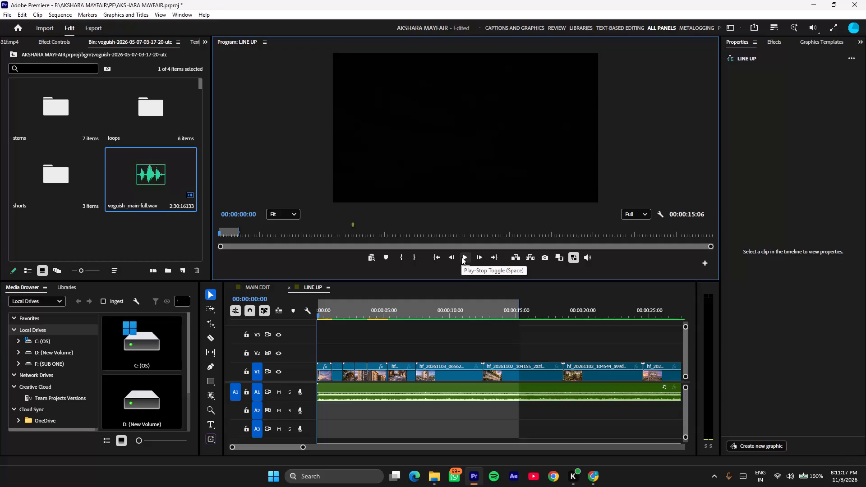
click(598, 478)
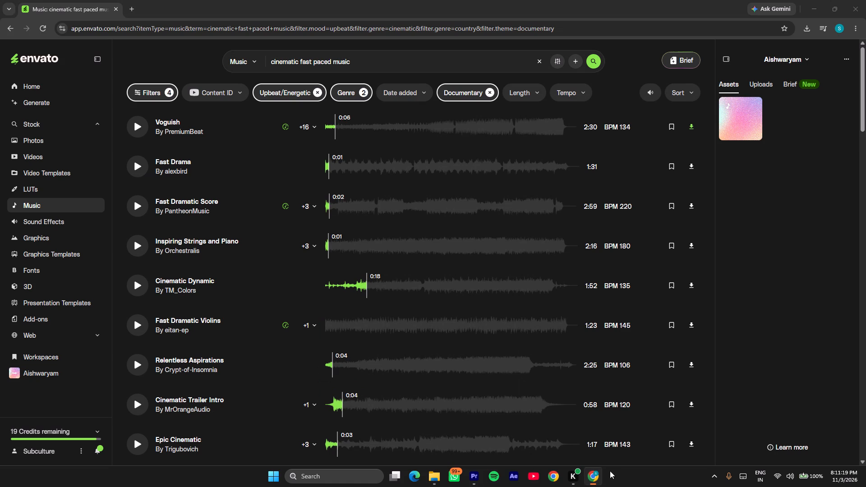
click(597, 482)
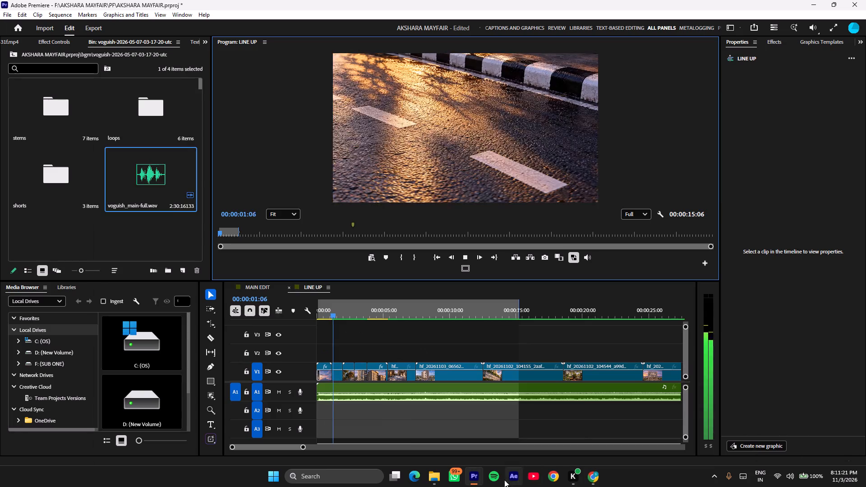
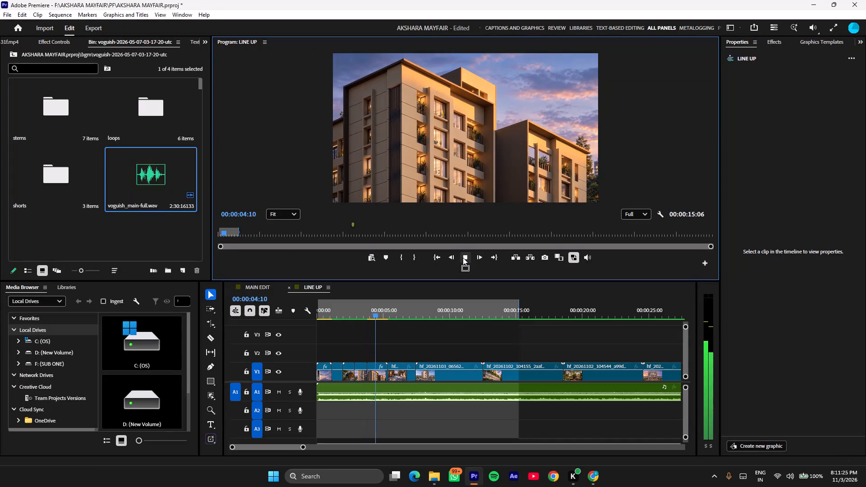
Stop the LINE UP sequence's playback at about 00:00:05:09, at the cut to the paved driveway shot.
key(space)
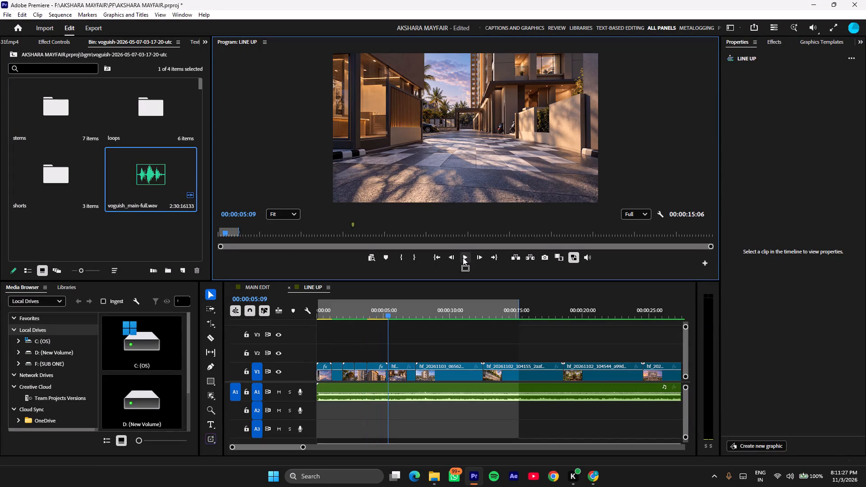
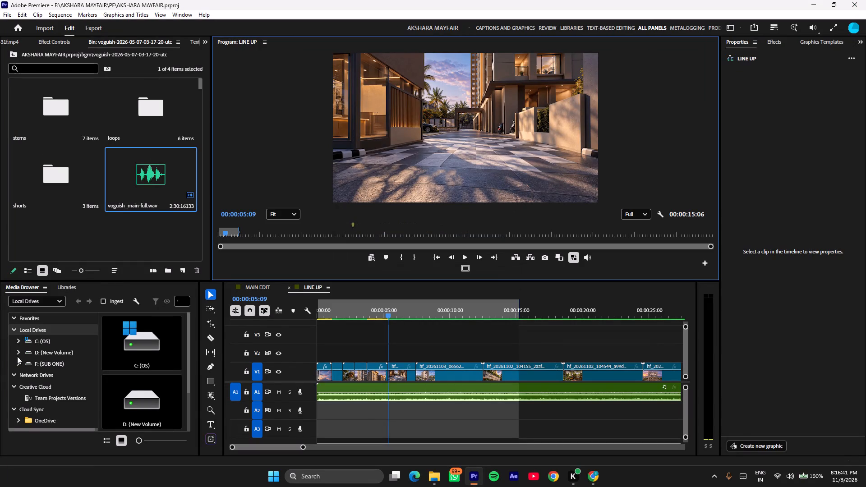
Close Premiere along with the open AKSHARA MAYFAIR project.
click(865, 0)
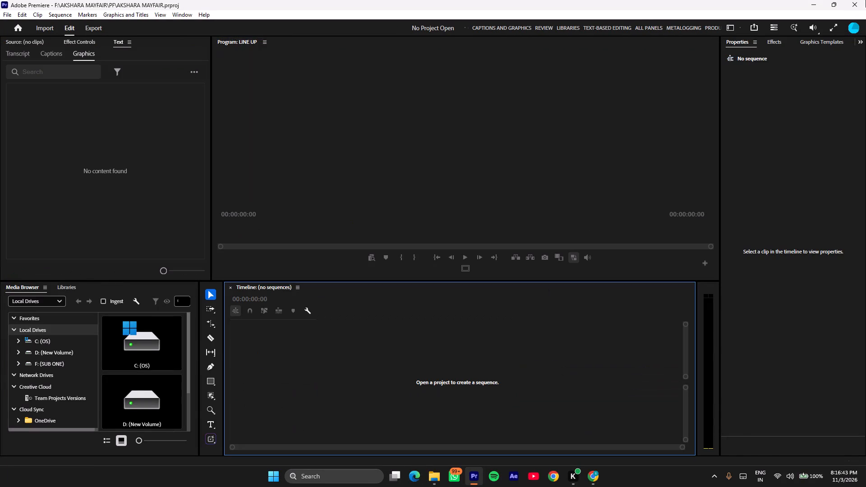
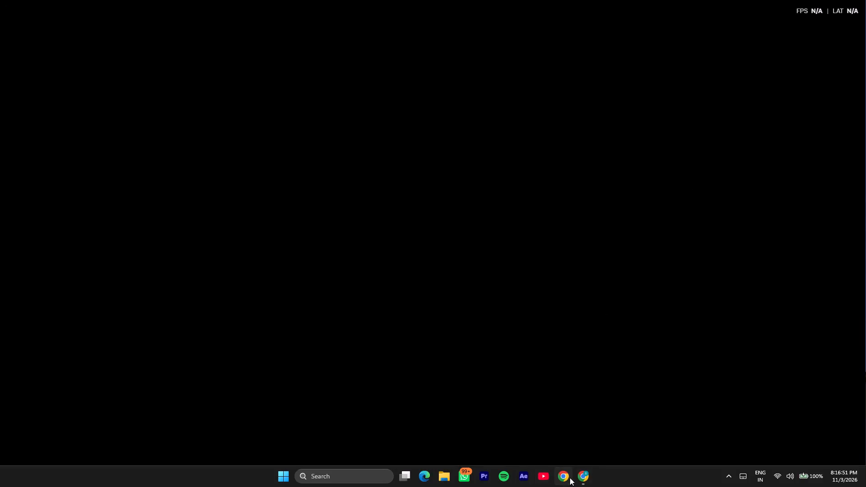
Close the open Chrome window showing the Subculture page.
right_click(580, 481)
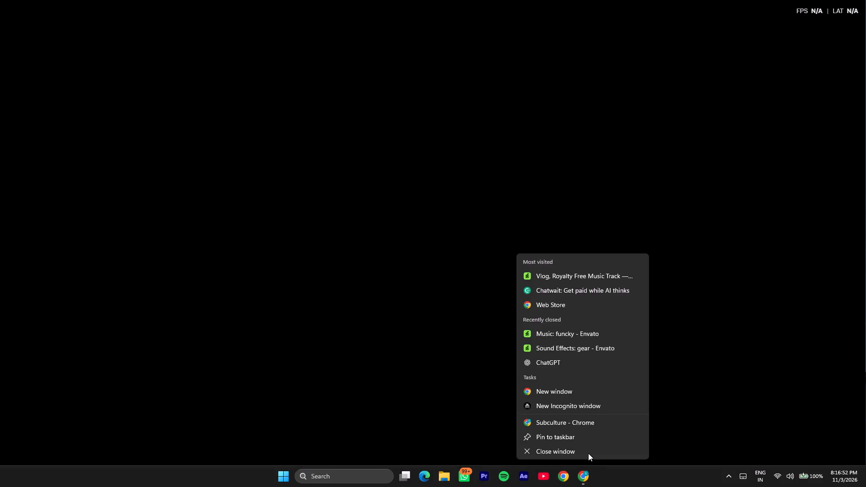
click(588, 453)
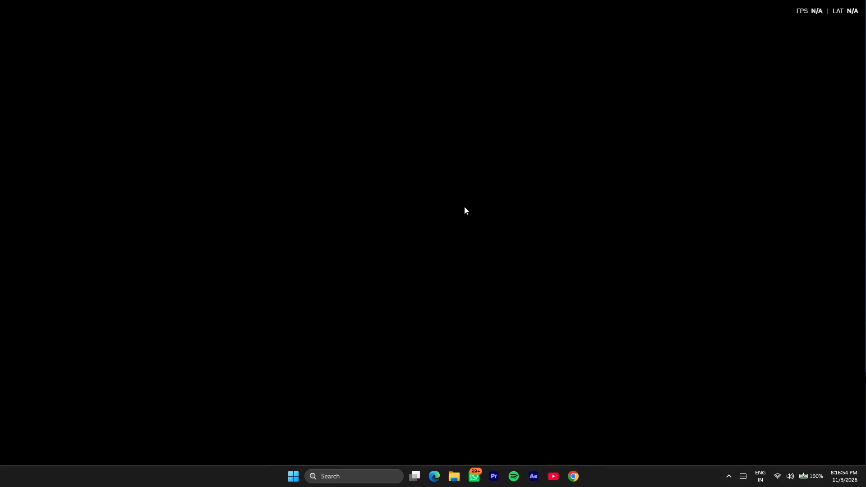
End the Windows session using the computer's power options.
click(295, 474)
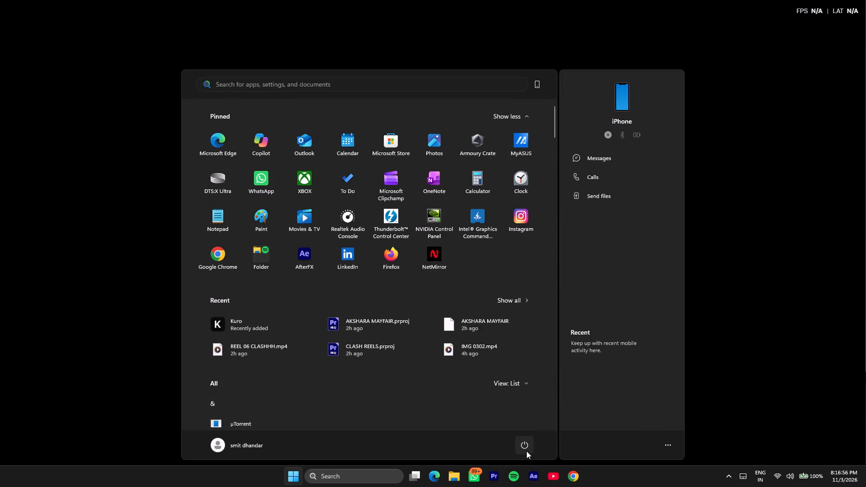
click(526, 451)
click(531, 414)
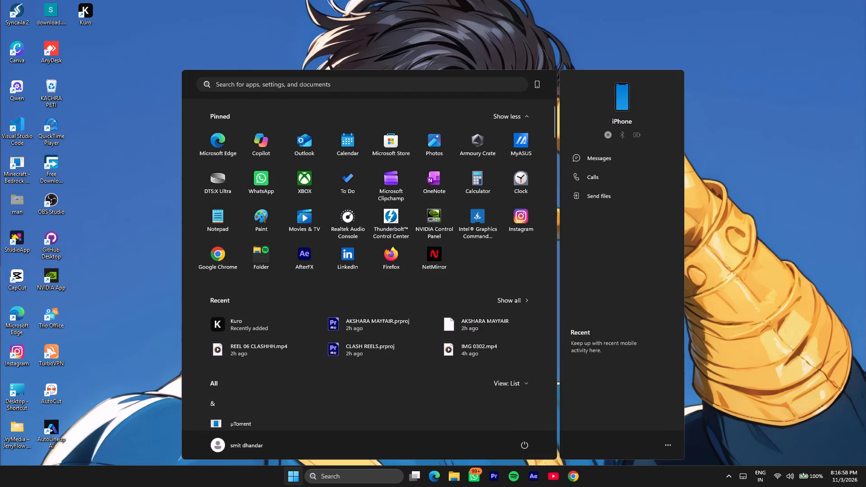